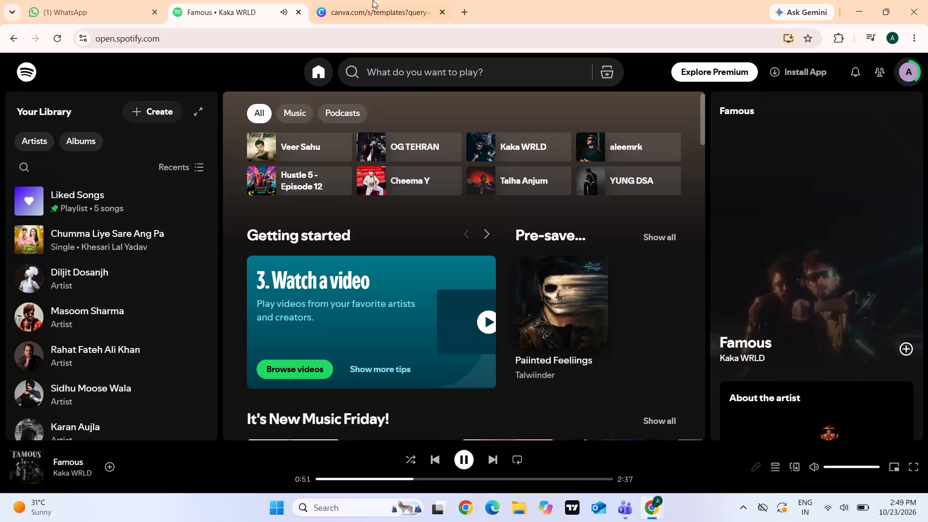
Switch to the open Canva tab and bring up the Create a design window from the Canva home page.
{"action": "left_click", "coordinate": [373, 0]}
{"action": "left_click", "coordinate": [910, 287]}
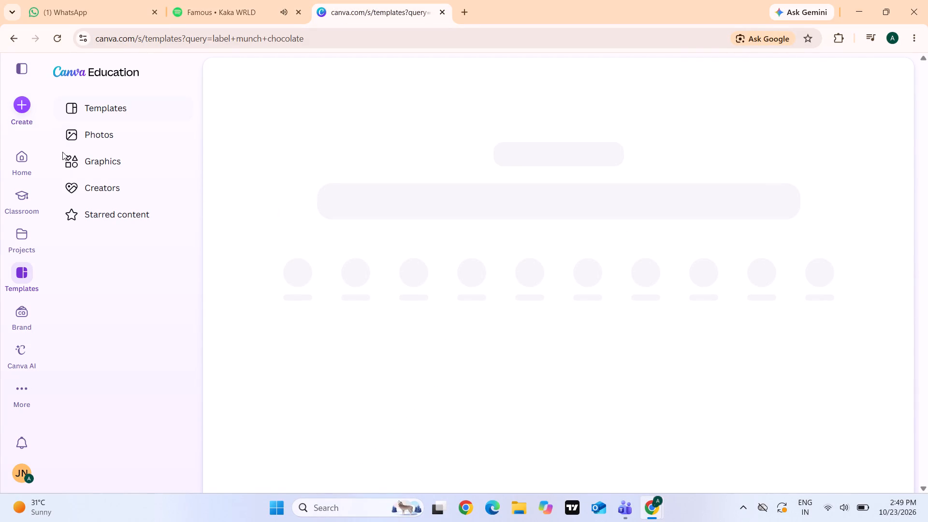
{"action": "left_click", "coordinate": [20, 154]}
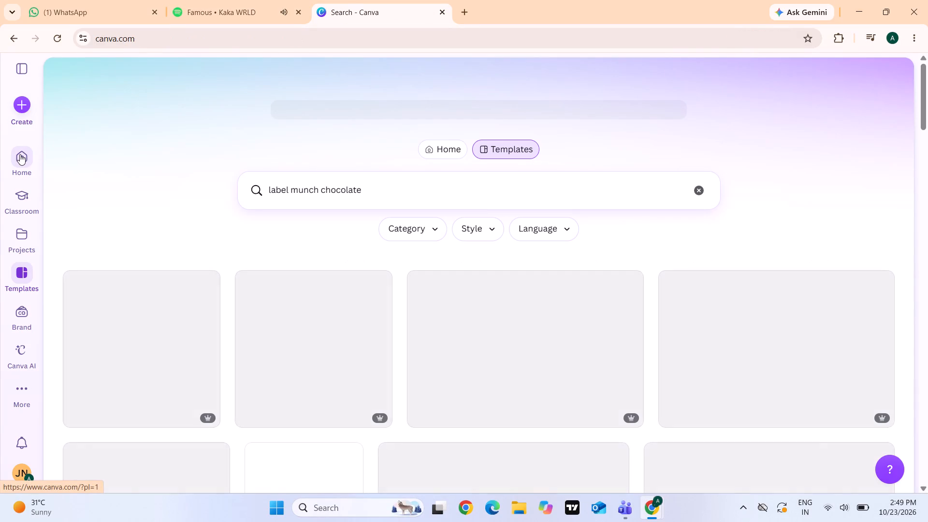
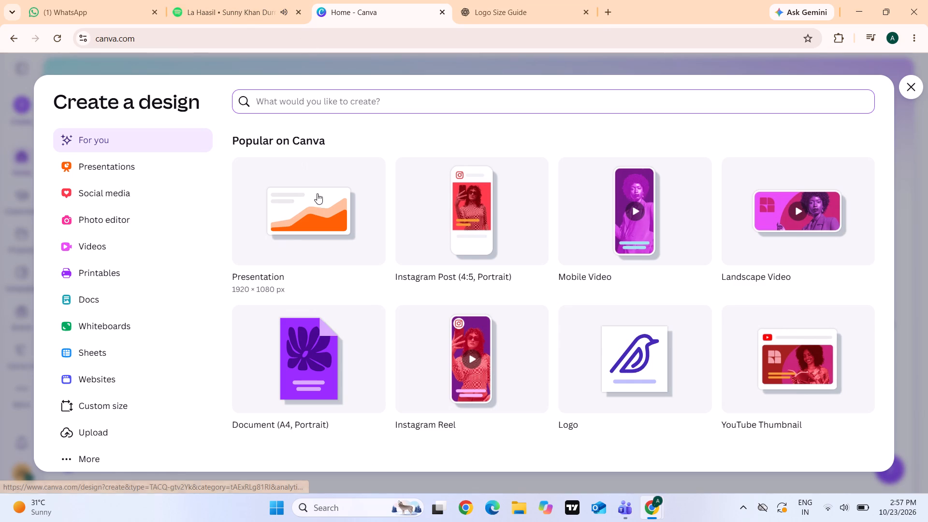
{"action": "left_click", "coordinate": [148, 400]}
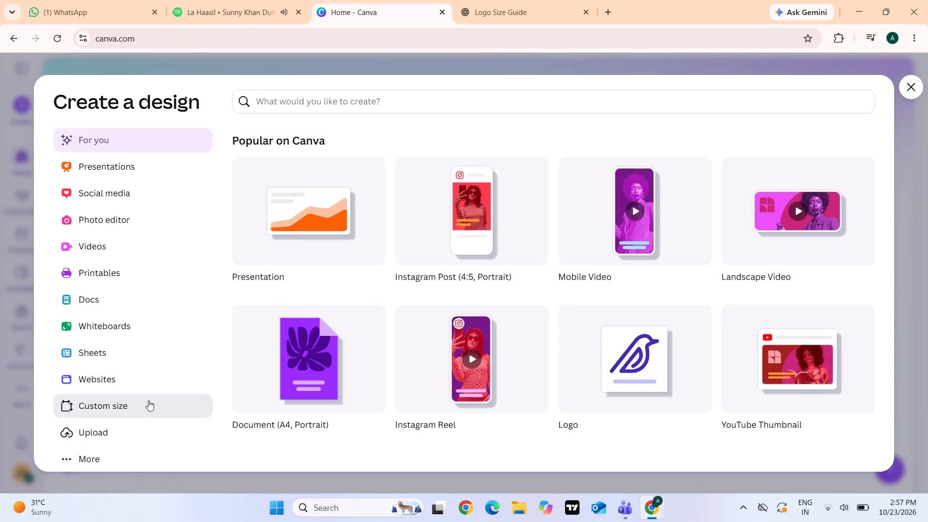
{"action": "left_click", "coordinate": [274, 170]}
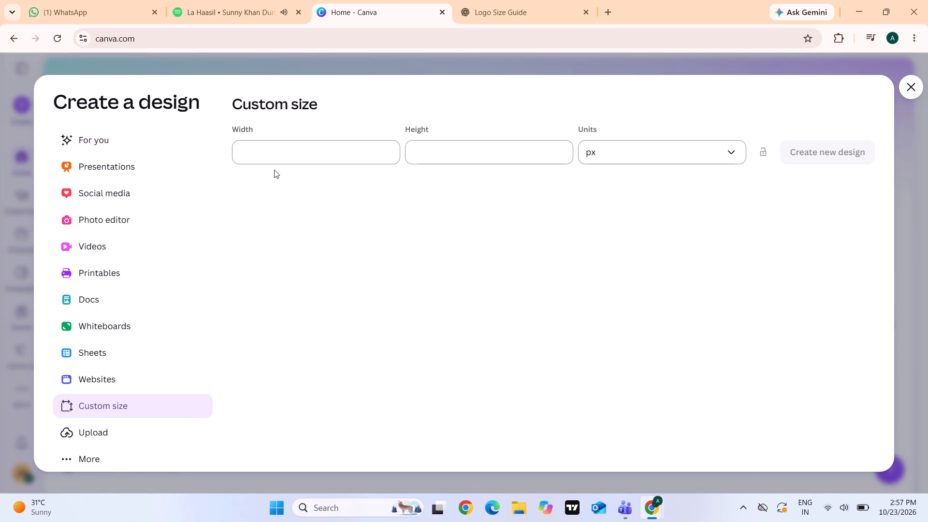
{"action": "left_click", "coordinate": [279, 154]}
{"action": "key", "text": "5"}
{"action": "type", "text": "00"}
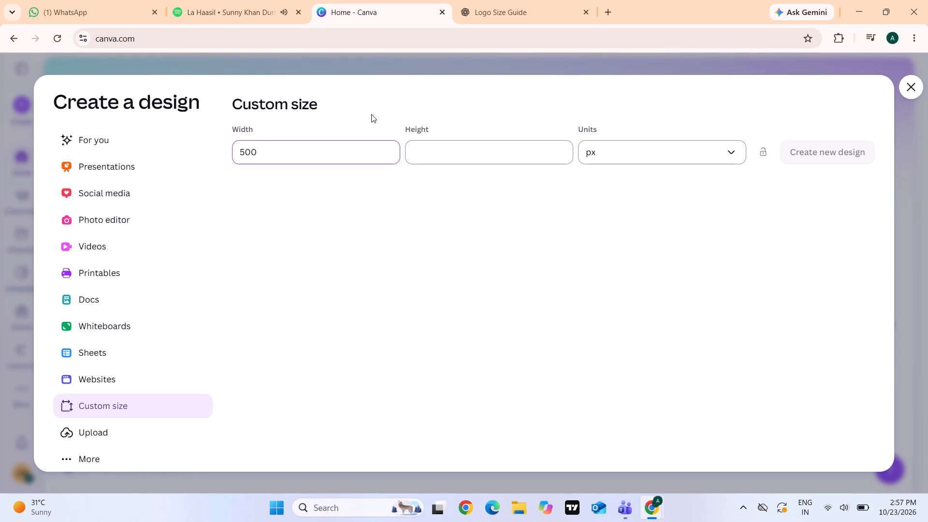
{"action": "left_click", "coordinate": [455, 146]}
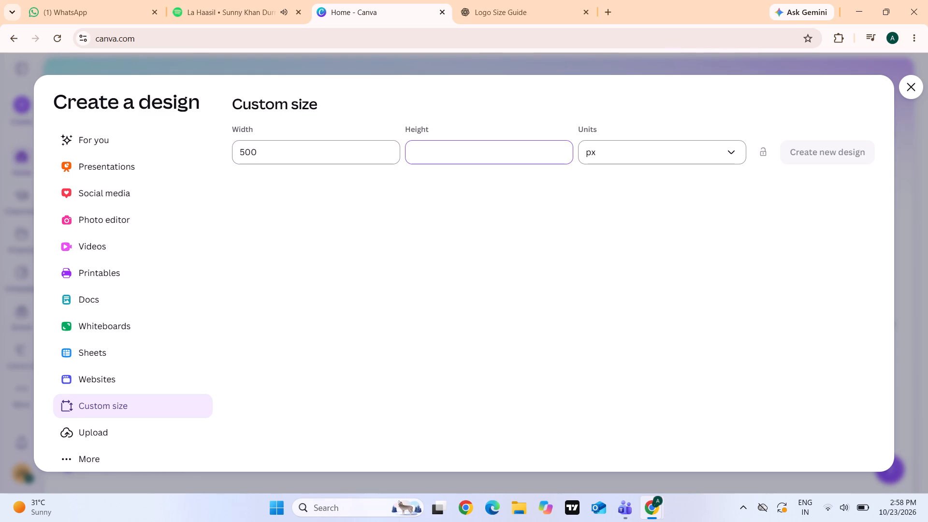
{"action": "type", "text": "20"}
{"action": "key", "text": "0"}
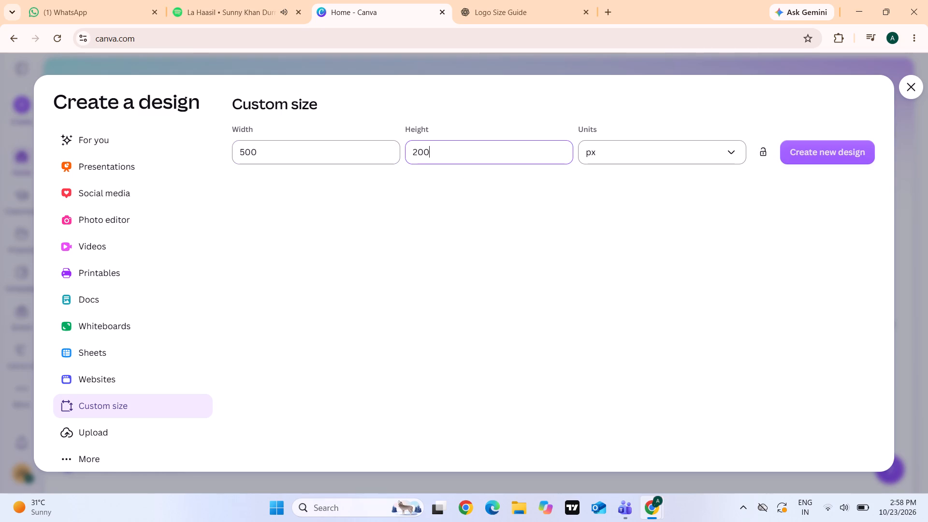
{"action": "left_click", "coordinate": [846, 146]}
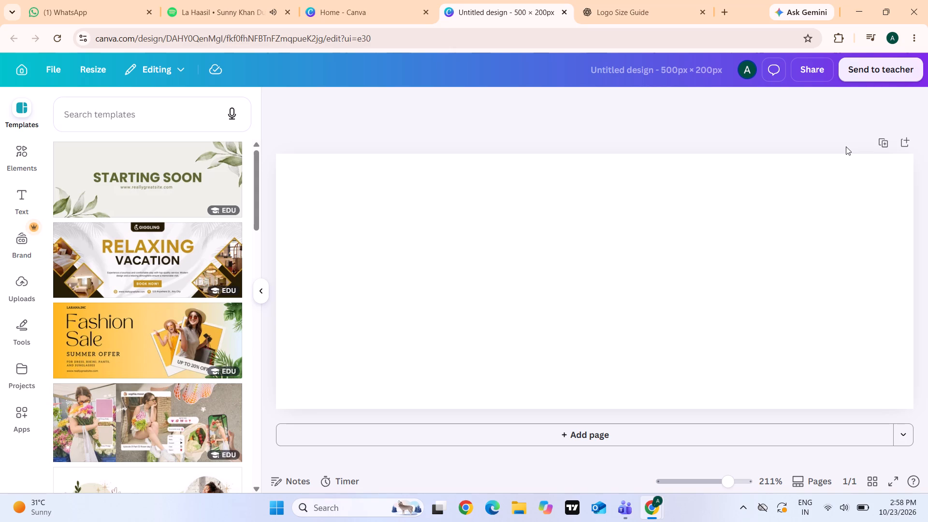
Set the blank page's background colour to solid black.
{"action": "left_click", "coordinate": [443, 171]}
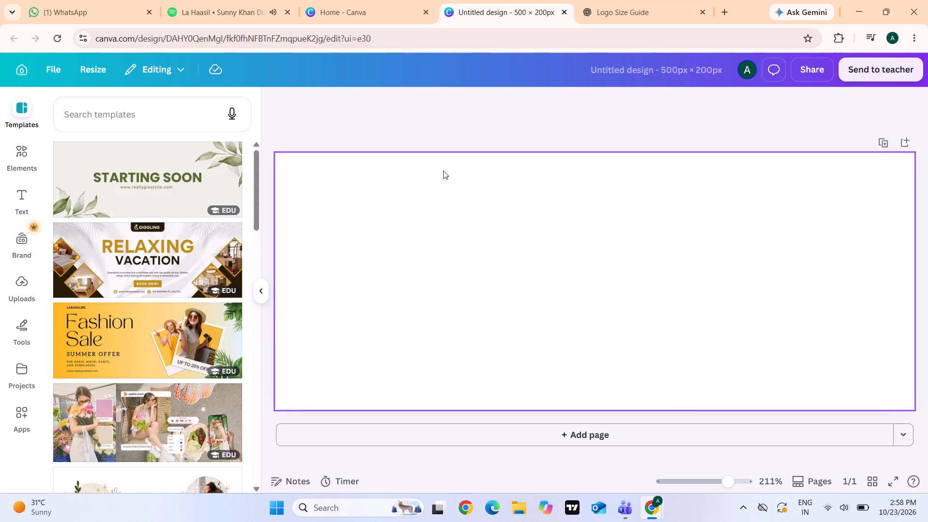
{"action": "left_click", "coordinate": [621, 105]}
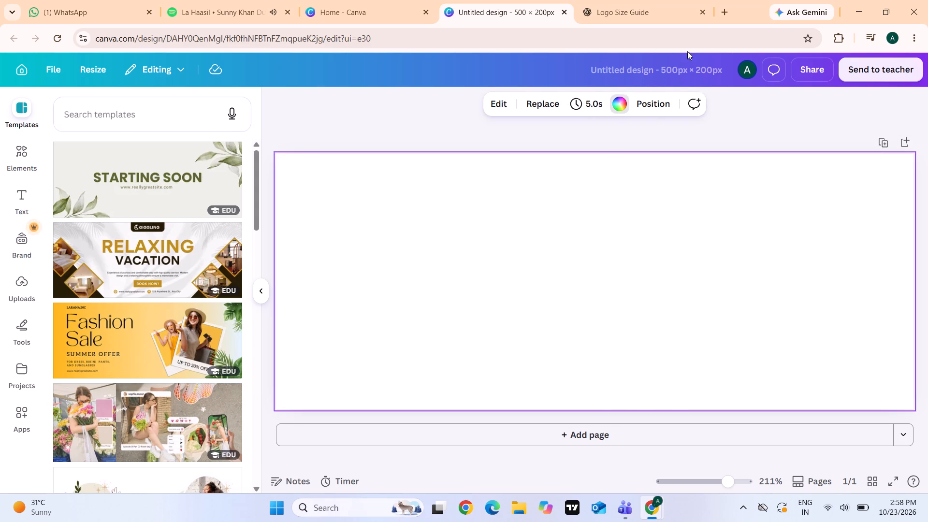
{"action": "scroll", "coordinate": [200, 262], "scroll_direction": "left", "scroll_amount": 1}
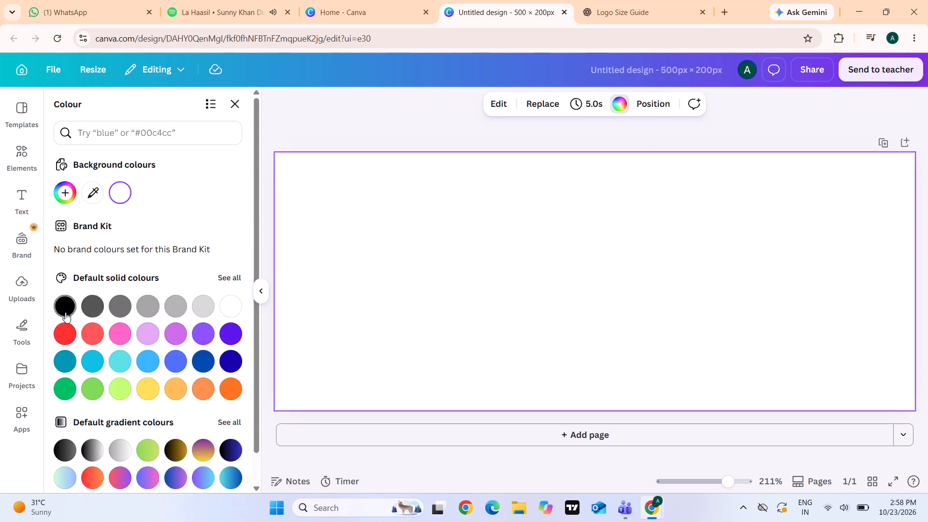
{"action": "left_click", "coordinate": [65, 312]}
Paste the copied gold SF monogram onto the black page and move it to the page's upper middle.
{"action": "left_click", "coordinate": [498, 301]}
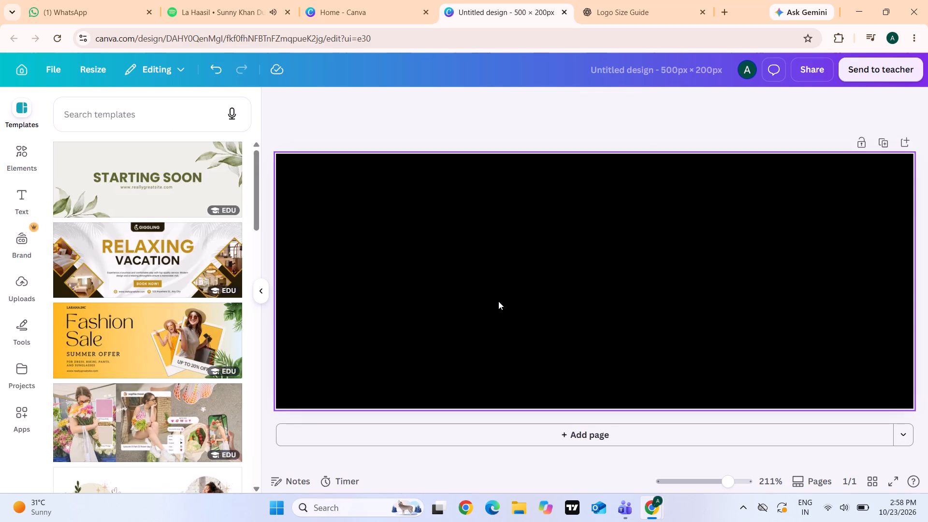
{"action": "key", "text": "ctrl+v"}
{"action": "left_click_drag", "start_coordinate": [618, 252], "coordinate": [608, 223]}
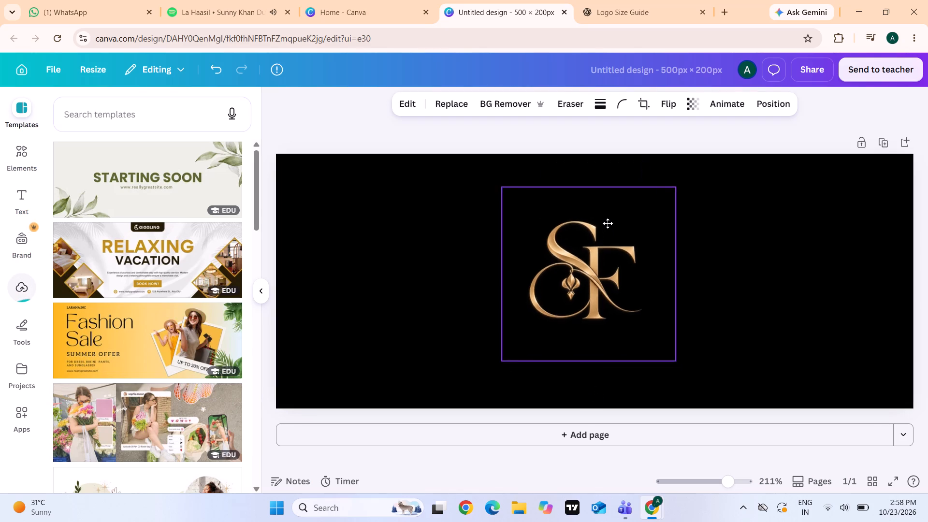
{"action": "left_click_drag", "start_coordinate": [608, 223], "coordinate": [607, 193]}
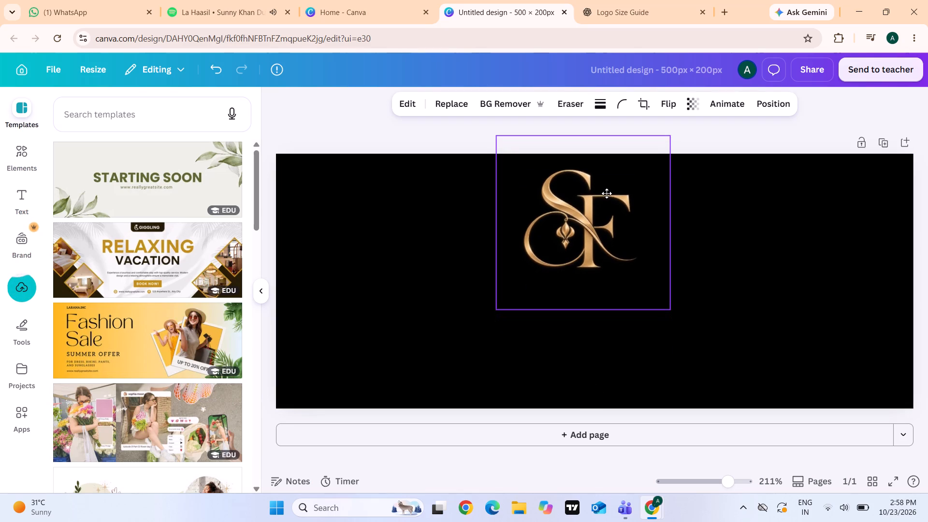
{"action": "left_click_drag", "start_coordinate": [607, 193], "coordinate": [605, 187]}
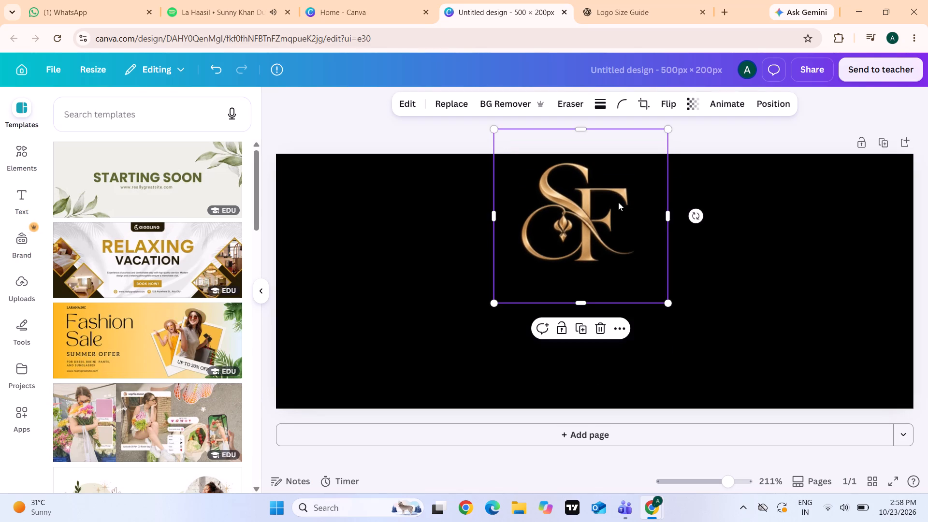
Enlarge the SF monogram and reposition it in the page's upper middle, leaving room for text beneath.
{"action": "left_click_drag", "start_coordinate": [668, 302], "coordinate": [685, 321]}
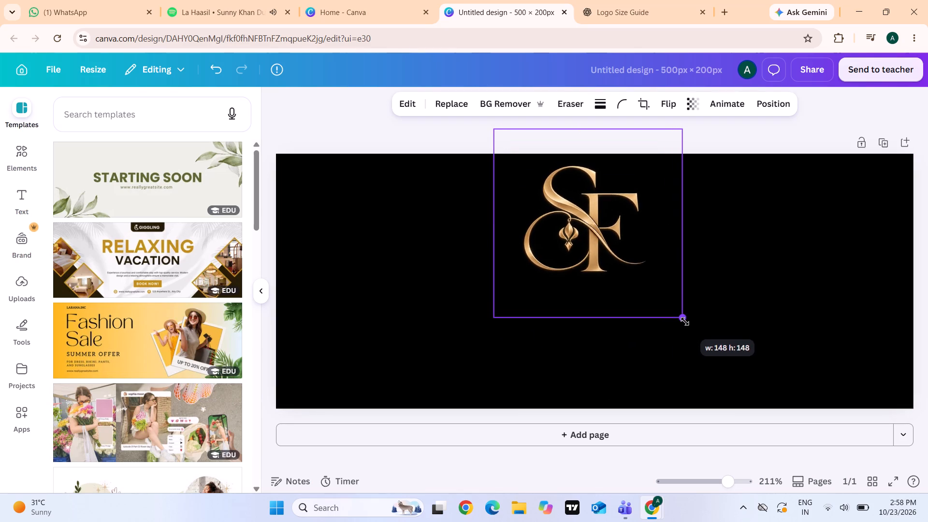
{"action": "left_click_drag", "start_coordinate": [685, 321], "coordinate": [704, 355]}
{"action": "left_click_drag", "start_coordinate": [676, 302], "coordinate": [663, 297]}
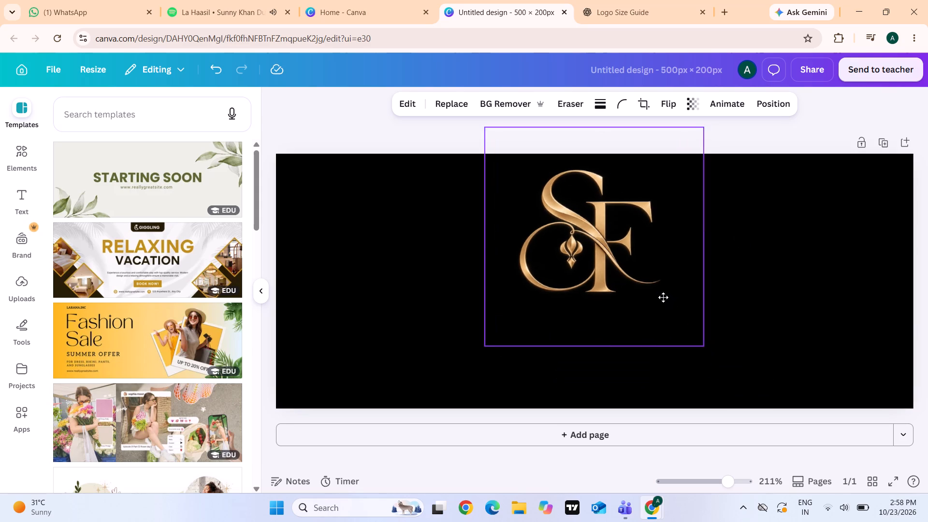
{"action": "left_click_drag", "start_coordinate": [663, 297], "coordinate": [656, 291]}
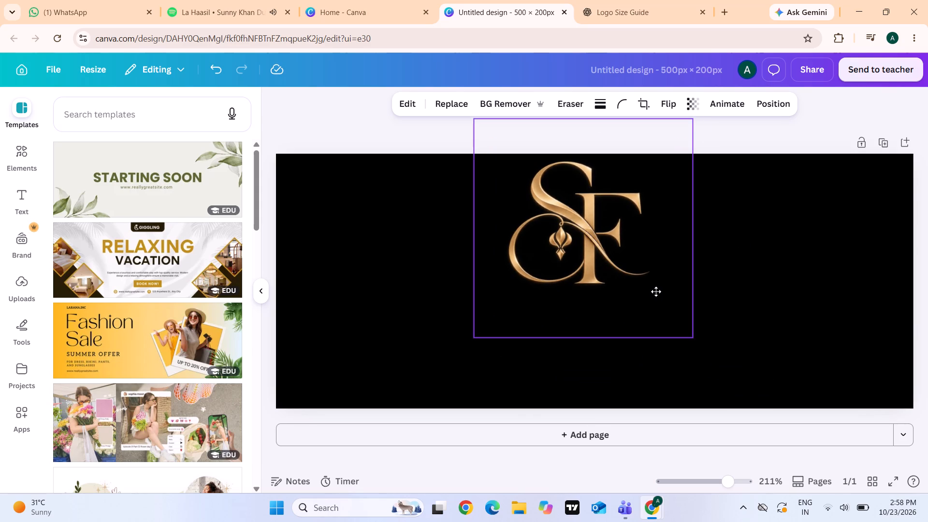
{"action": "left_click_drag", "start_coordinate": [656, 291], "coordinate": [659, 304]}
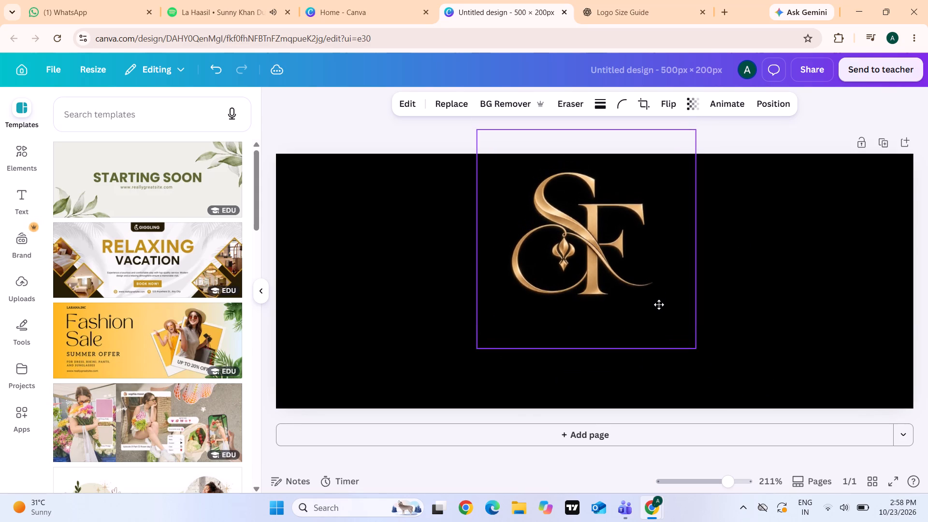
{"action": "left_click_drag", "start_coordinate": [659, 304], "coordinate": [661, 302]}
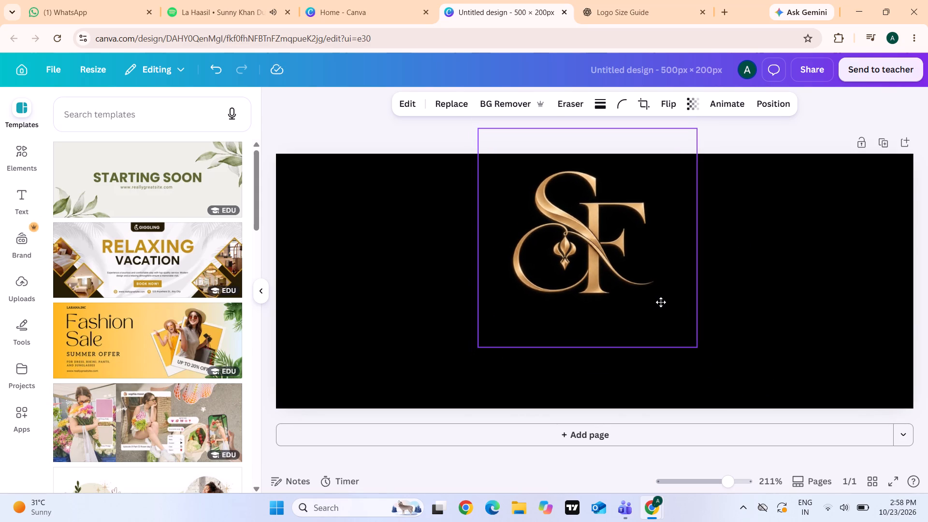
{"action": "left_click_drag", "start_coordinate": [661, 302], "coordinate": [661, 305]}
{"action": "left_click", "coordinate": [776, 285]}
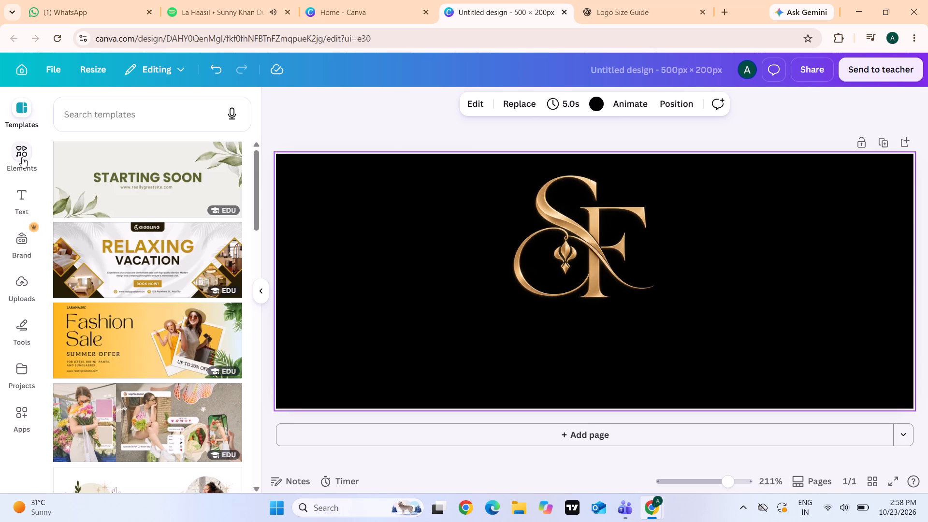
Add a heading text box and replace its placeholder with SHIFA FASHION.
{"action": "left_click", "coordinate": [22, 189]}
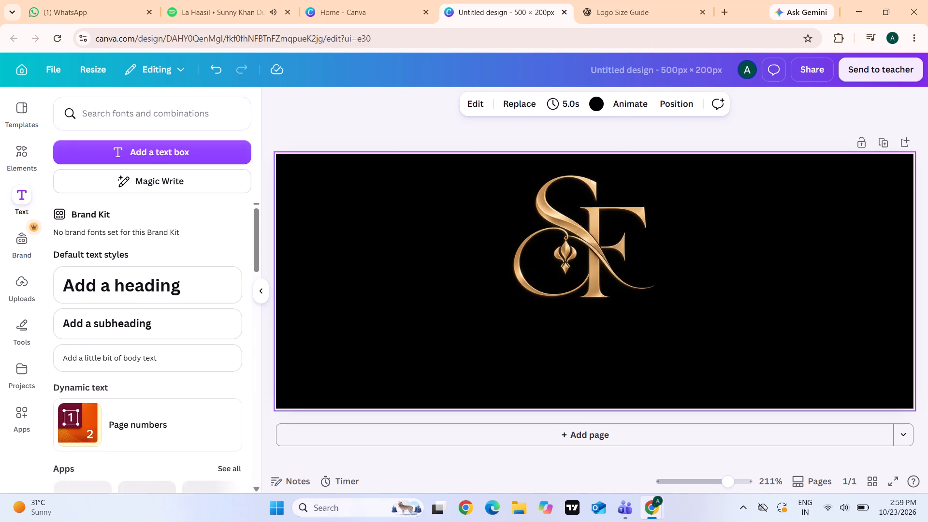
{"action": "left_click", "coordinate": [124, 111]}
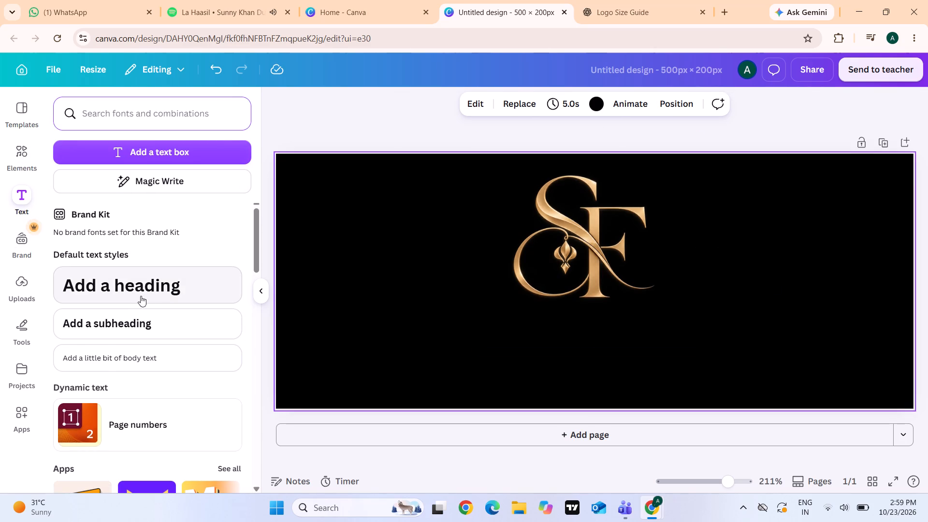
{"action": "left_click", "coordinate": [150, 296]}
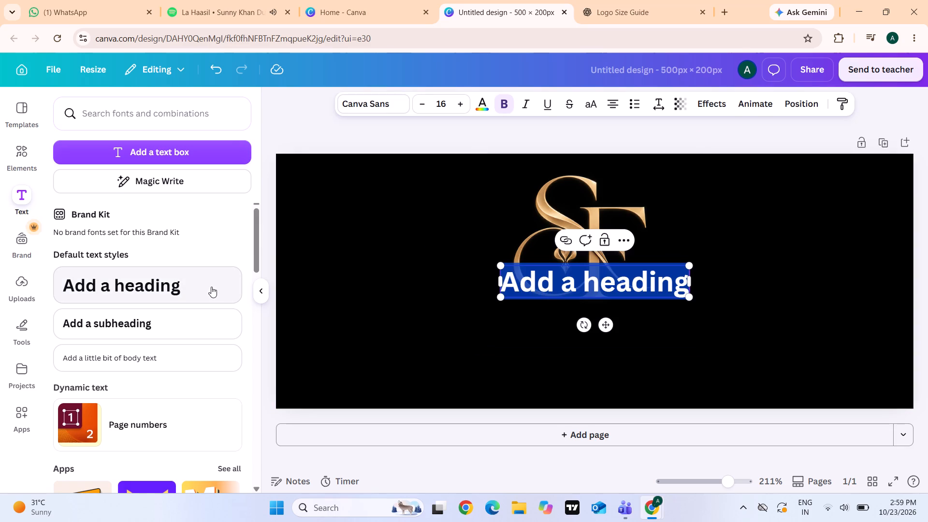
{"action": "key", "text": "BackSpace"}
{"action": "key", "text": "s"}
{"action": "key", "text": "BackSpace"}
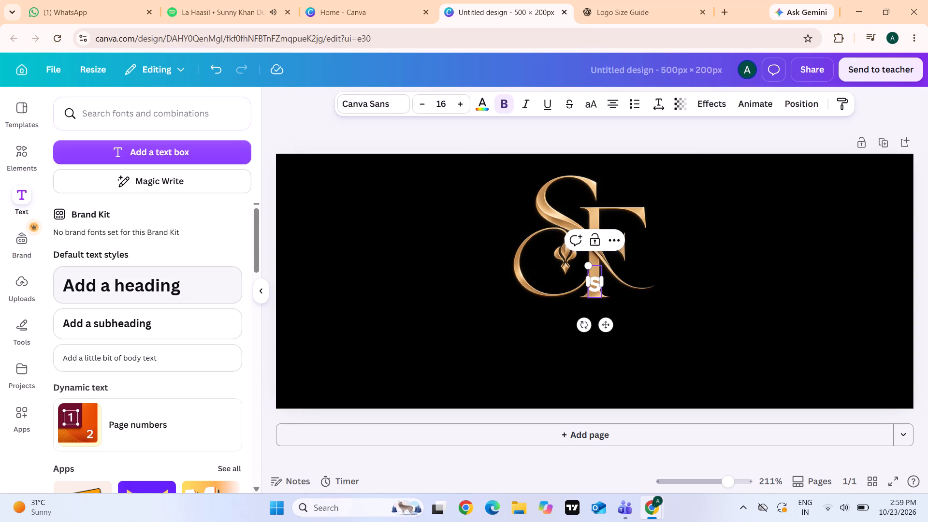
{"action": "key", "text": "s"}
{"action": "type", "text": "HIFA"}
{"action": "key", "text": "space"}
{"action": "type", "text": "FAS"}
{"action": "type", "text": "HION"}
{"action": "key", "text": "space"}
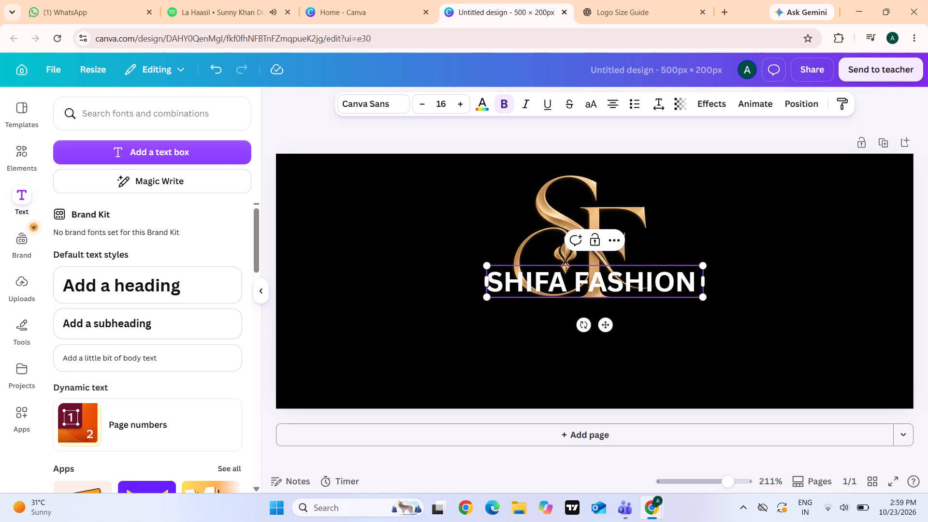
Set the SHIFA FASHION heading's font size to 20.
{"action": "left_click", "coordinate": [451, 103]}
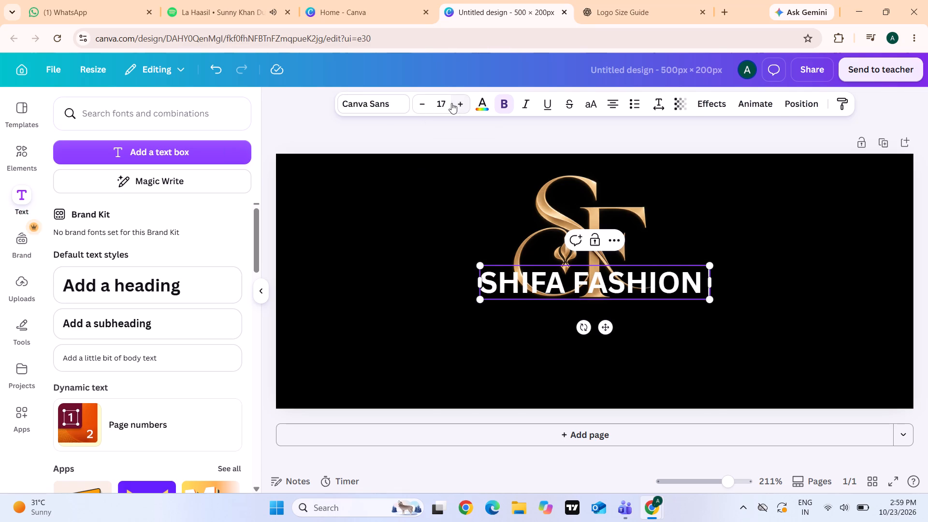
{"action": "left_click", "coordinate": [448, 103]}
{"action": "key", "text": "BackSpace"}
{"action": "type", "text": "20"}
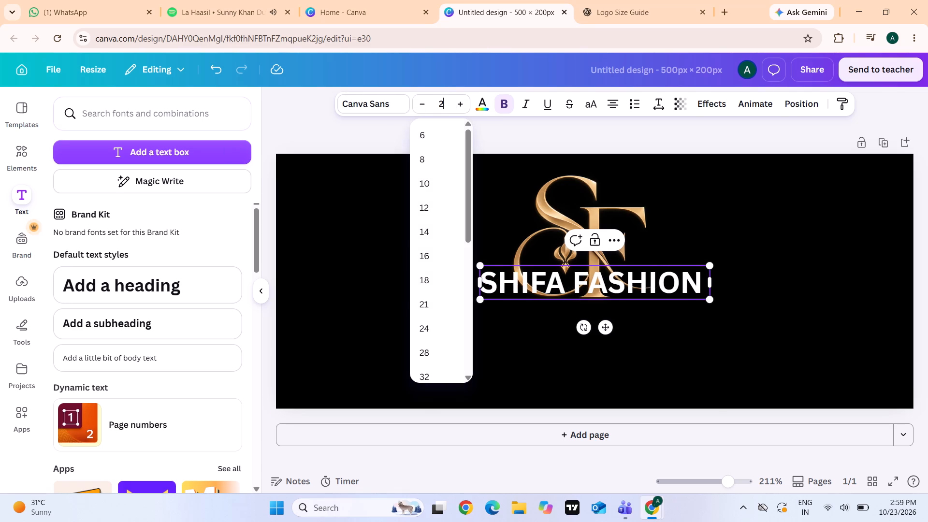
{"action": "key", "text": "space"}
{"action": "key", "text": "Return"}
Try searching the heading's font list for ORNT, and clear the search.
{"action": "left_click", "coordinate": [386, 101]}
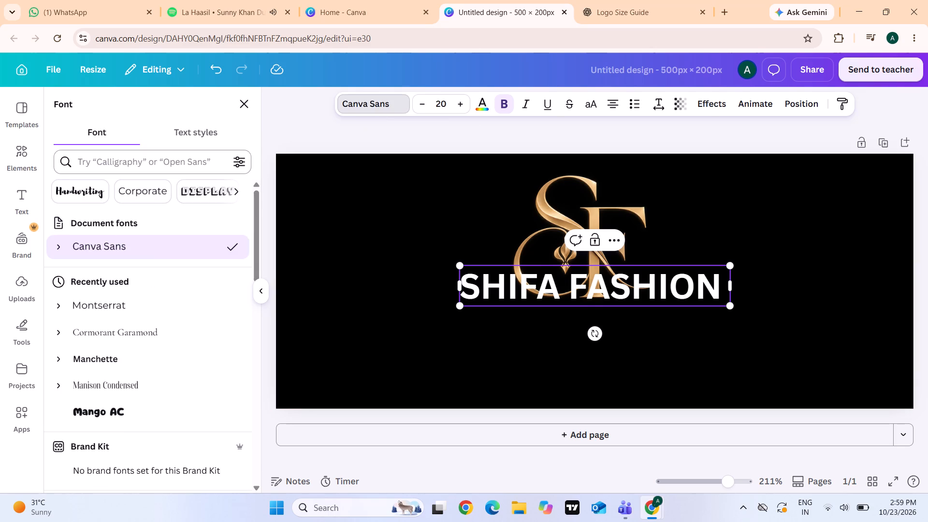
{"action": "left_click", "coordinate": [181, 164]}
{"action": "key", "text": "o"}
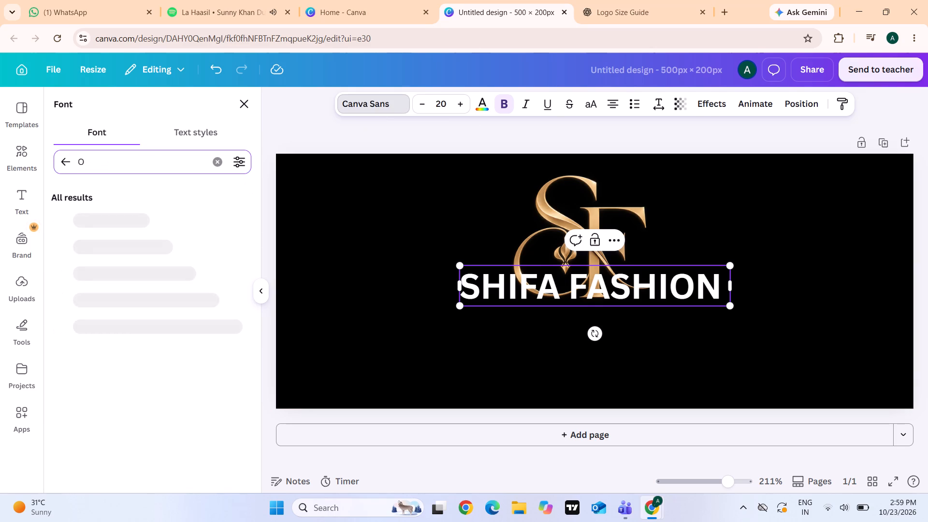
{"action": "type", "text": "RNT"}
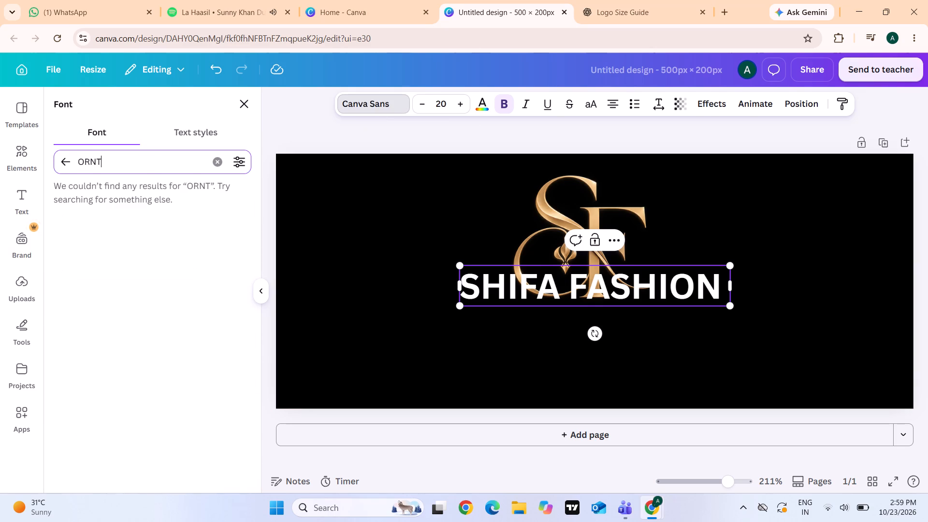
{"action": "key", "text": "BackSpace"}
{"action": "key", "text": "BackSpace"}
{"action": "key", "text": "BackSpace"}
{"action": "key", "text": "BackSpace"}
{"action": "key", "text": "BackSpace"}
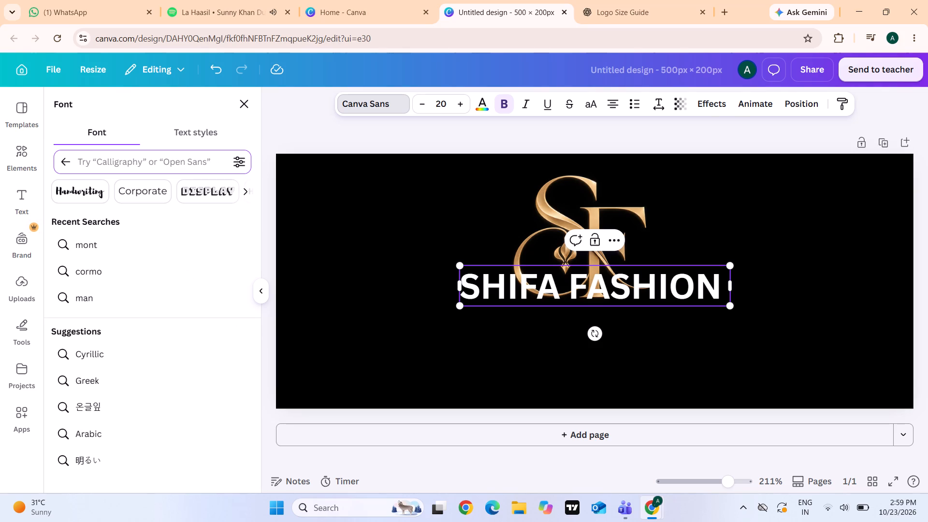
Search the fonts for MONT and apply Montserrat to the SHIFA FASHION heading.
{"action": "type", "text": "MONY"}
{"action": "key", "text": "BackSpace"}
{"action": "key", "text": "t"}
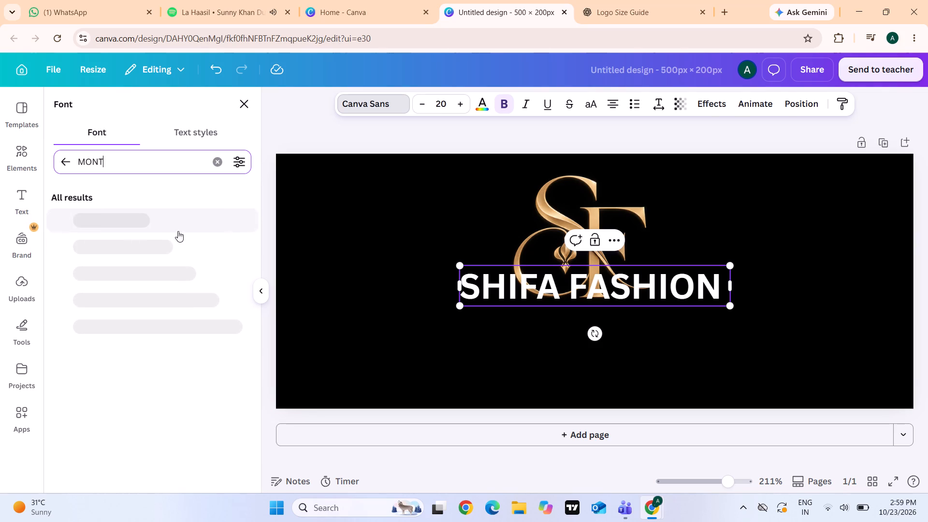
{"action": "left_click", "coordinate": [116, 249]}
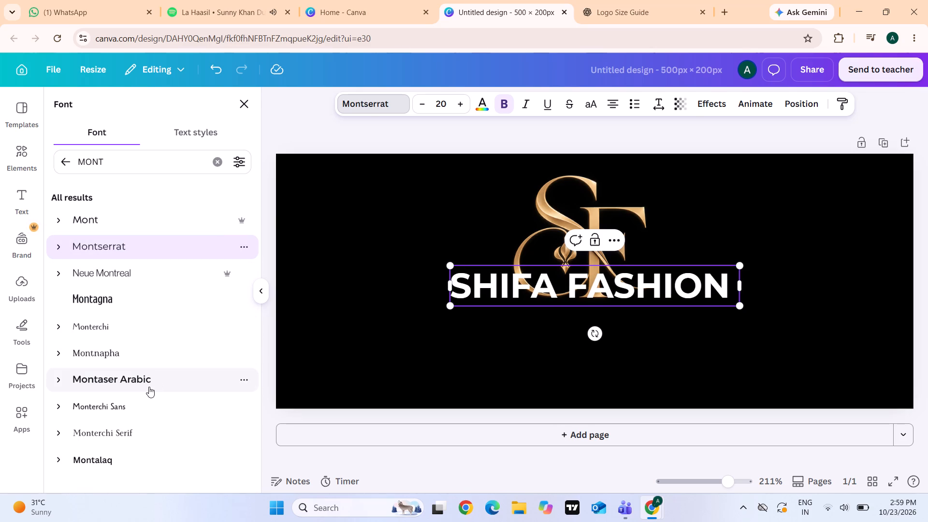
Search the heading's font list for MON, look through the matching fonts, and clear the search.
{"action": "left_click", "coordinate": [113, 167]}
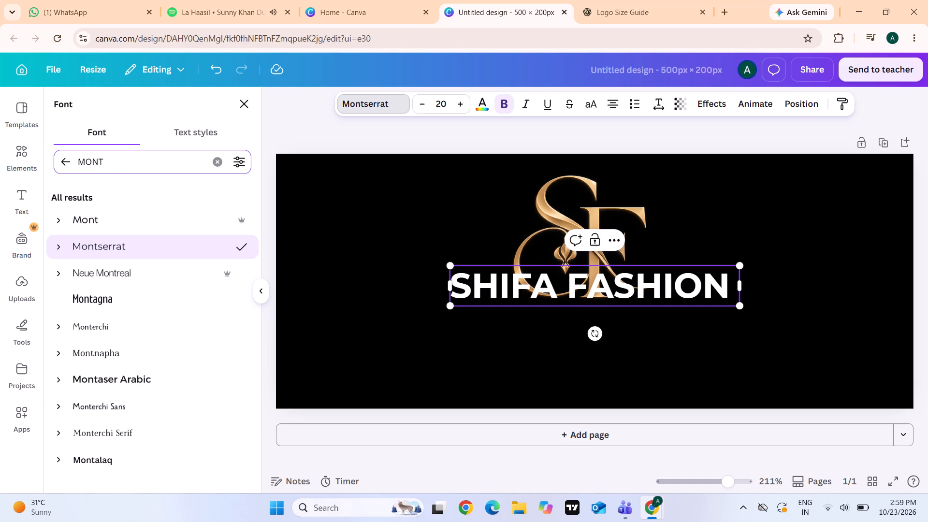
{"action": "key", "text": "BackSpace"}
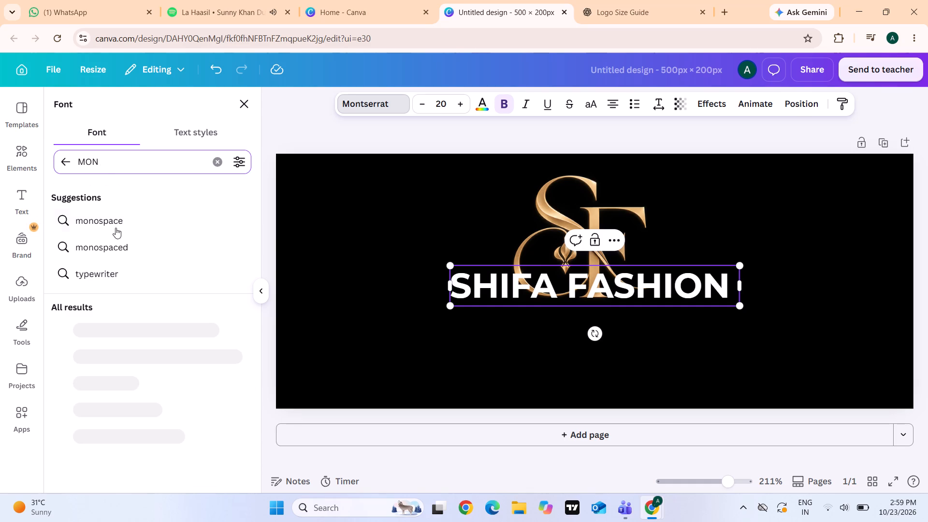
{"action": "scroll", "coordinate": [101, 358], "scroll_direction": "down", "scroll_amount": 1}
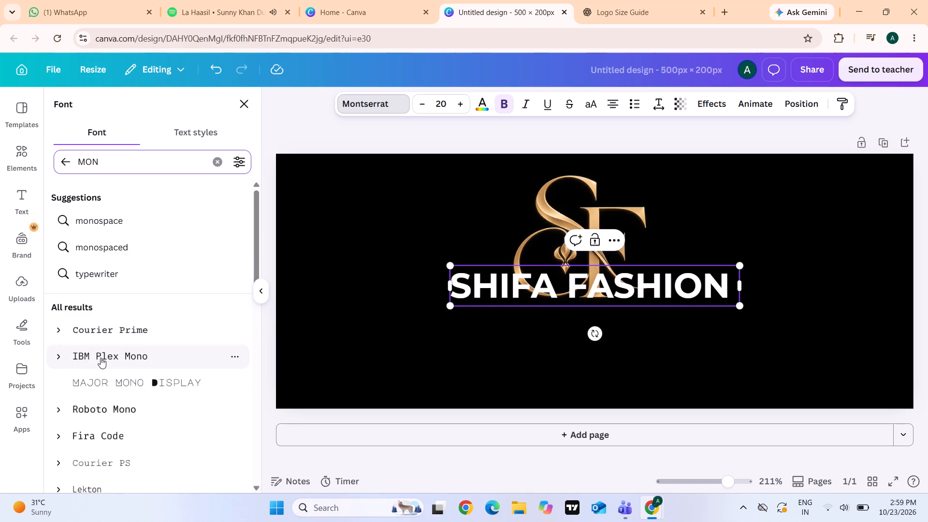
{"action": "scroll", "coordinate": [101, 358], "scroll_direction": "down", "scroll_amount": 2}
{"action": "scroll", "coordinate": [101, 422], "scroll_direction": "down", "scroll_amount": 1}
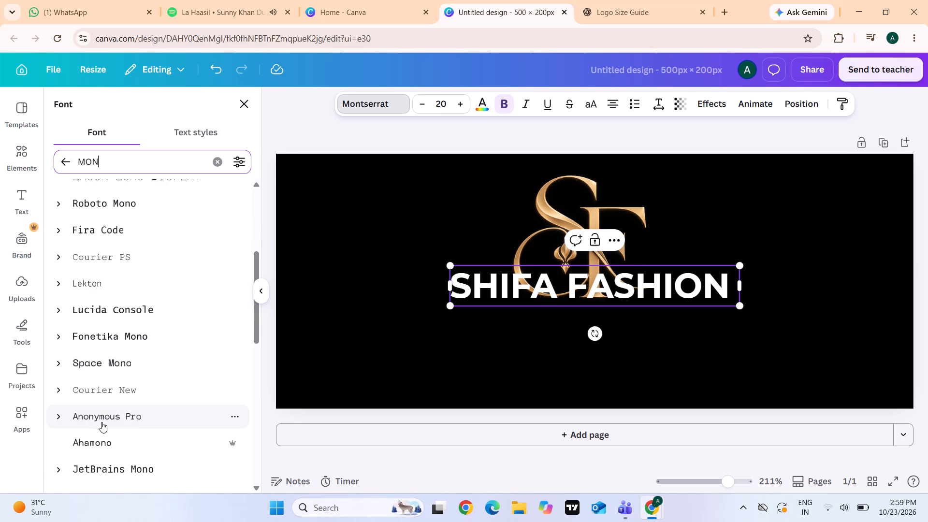
{"action": "scroll", "coordinate": [101, 422], "scroll_direction": "down", "scroll_amount": 4}
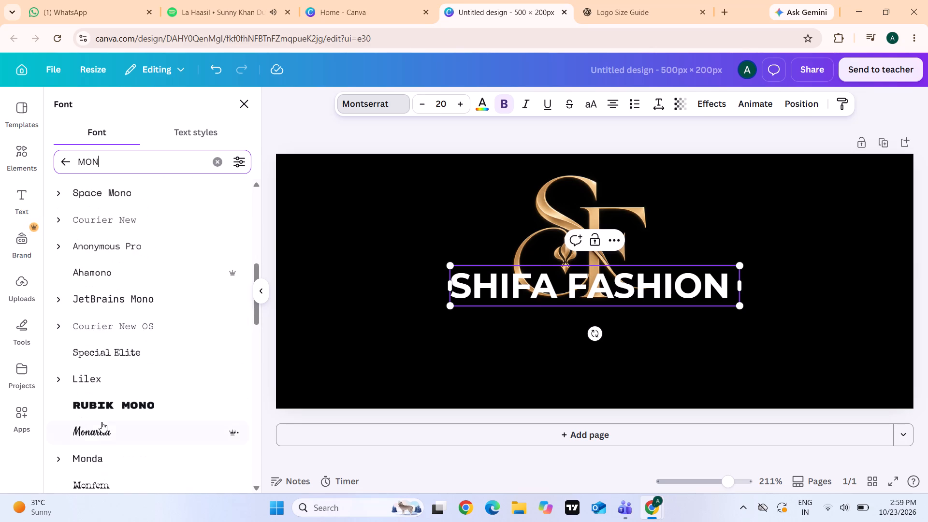
{"action": "scroll", "coordinate": [101, 422], "scroll_direction": "down", "scroll_amount": 4}
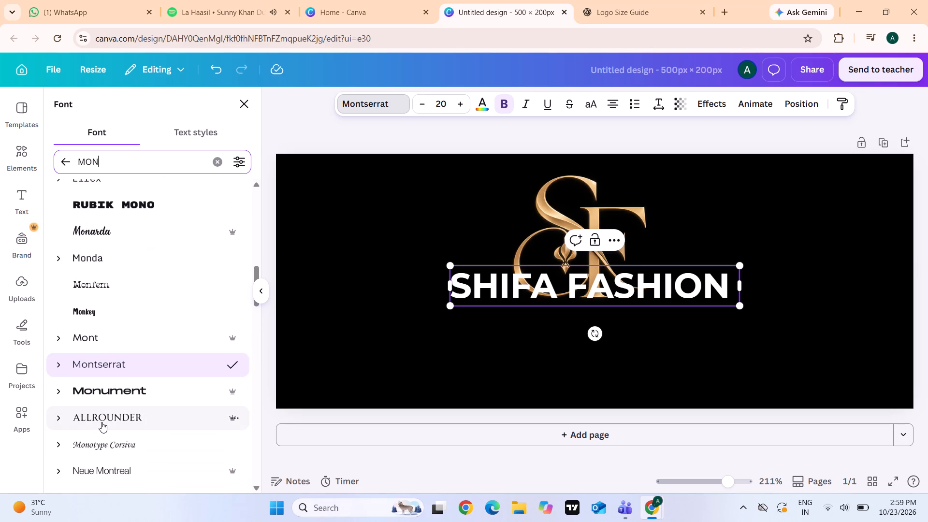
{"action": "scroll", "coordinate": [101, 422], "scroll_direction": "down", "scroll_amount": 2}
{"action": "scroll", "coordinate": [101, 422], "scroll_direction": "up", "scroll_amount": 1}
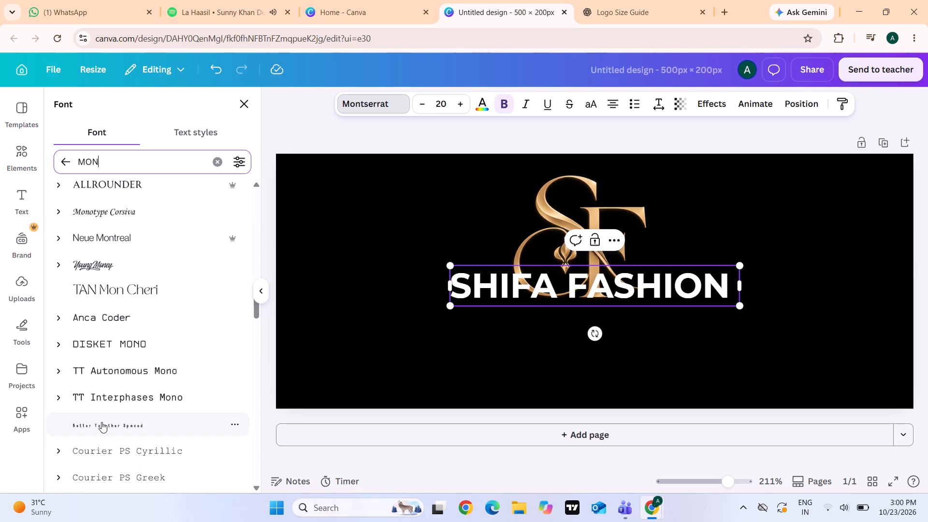
{"action": "scroll", "coordinate": [101, 422], "scroll_direction": "up", "scroll_amount": 7}
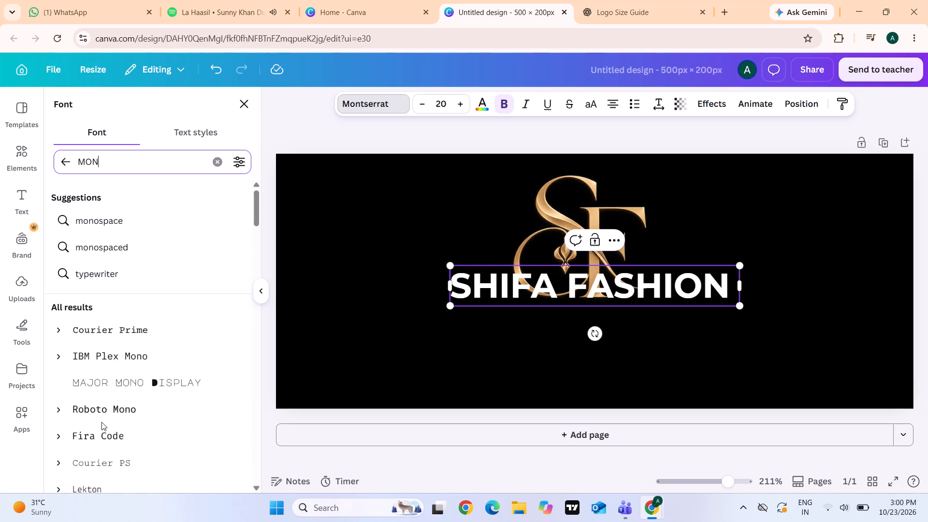
{"action": "left_click_drag", "start_coordinate": [119, 157], "coordinate": [66, 159]}
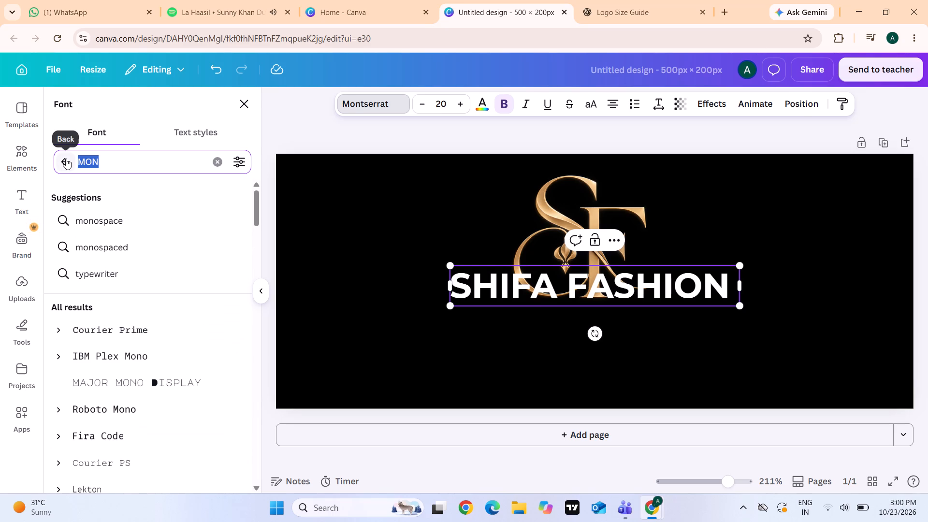
{"action": "key", "text": "BackSpace"}
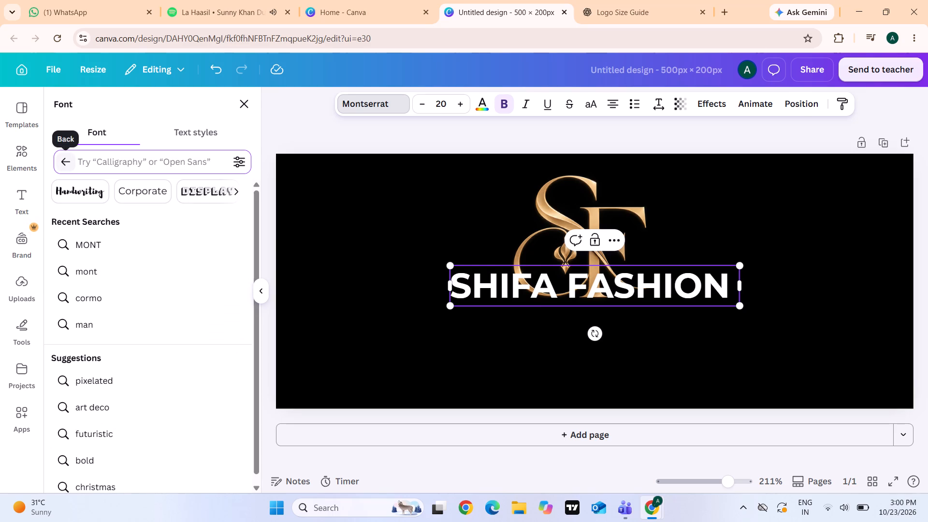
Search the fonts for MON again, examine the results further down the list, and clear the search.
{"action": "left_click", "coordinate": [86, 160]}
{"action": "type", "text": "MON"}
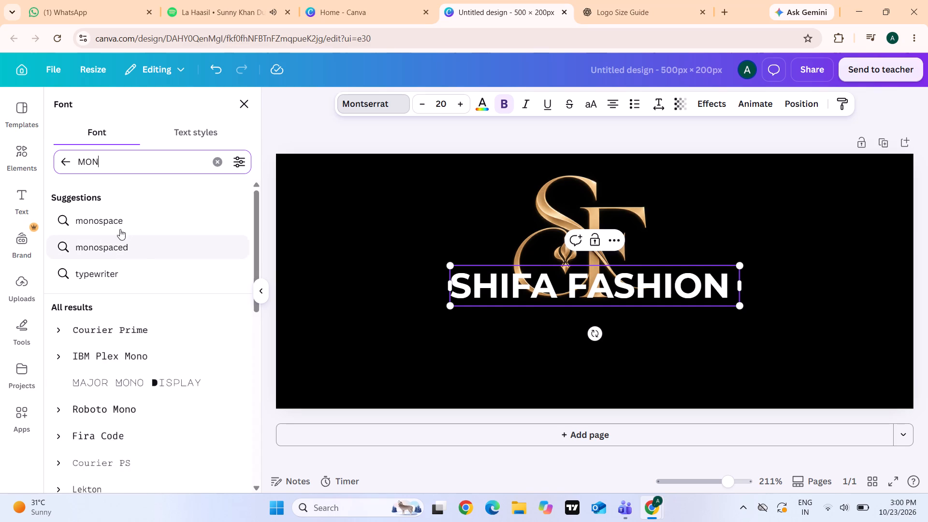
{"action": "scroll", "coordinate": [143, 330], "scroll_direction": "down", "scroll_amount": 3}
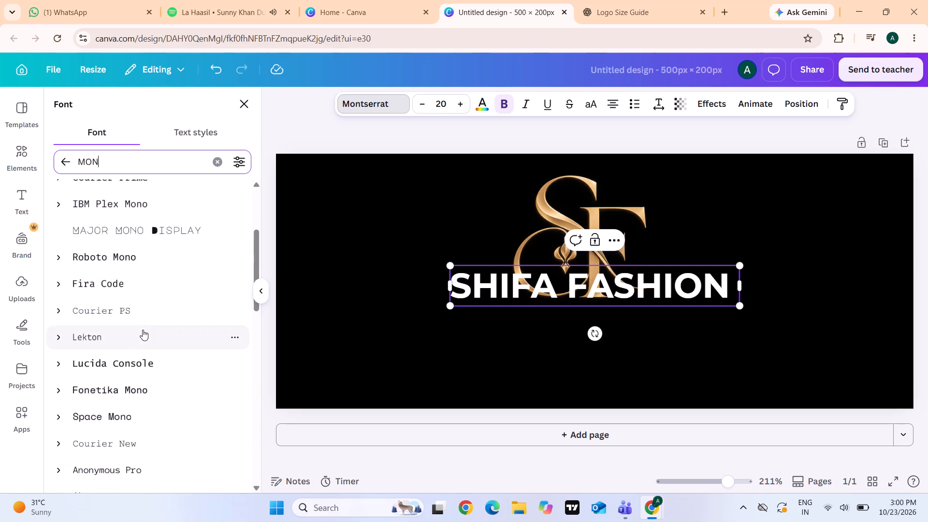
{"action": "scroll", "coordinate": [143, 330], "scroll_direction": "down", "scroll_amount": 2}
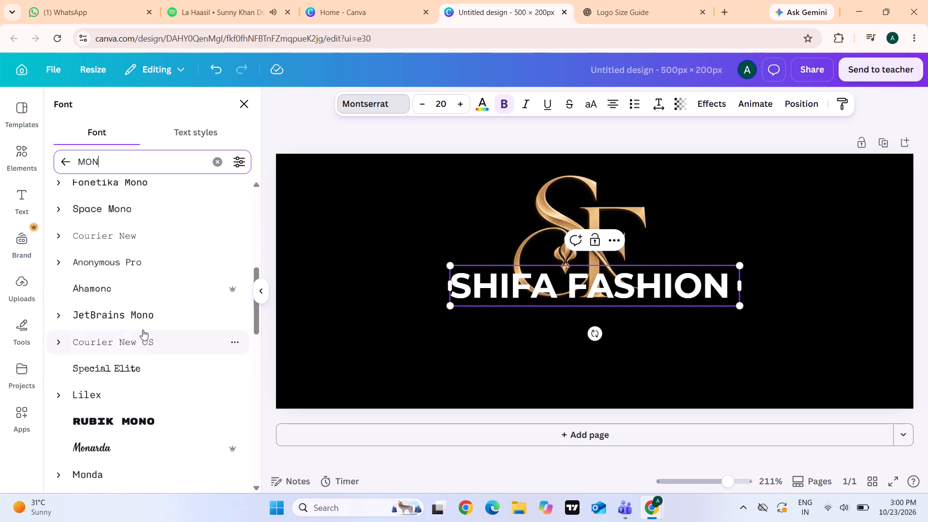
{"action": "scroll", "coordinate": [143, 330], "scroll_direction": "down", "scroll_amount": 2}
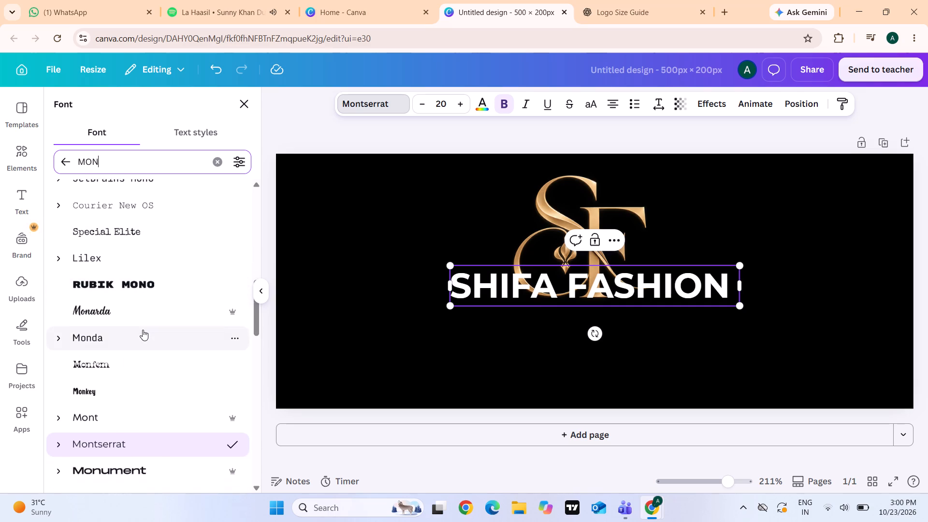
{"action": "scroll", "coordinate": [143, 330], "scroll_direction": "down", "scroll_amount": 2}
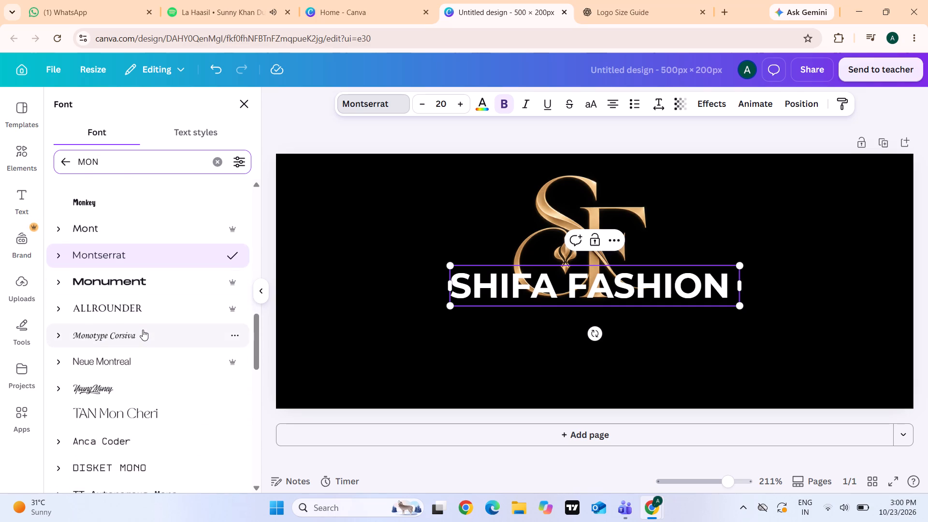
{"action": "scroll", "coordinate": [143, 330], "scroll_direction": "down", "scroll_amount": 3}
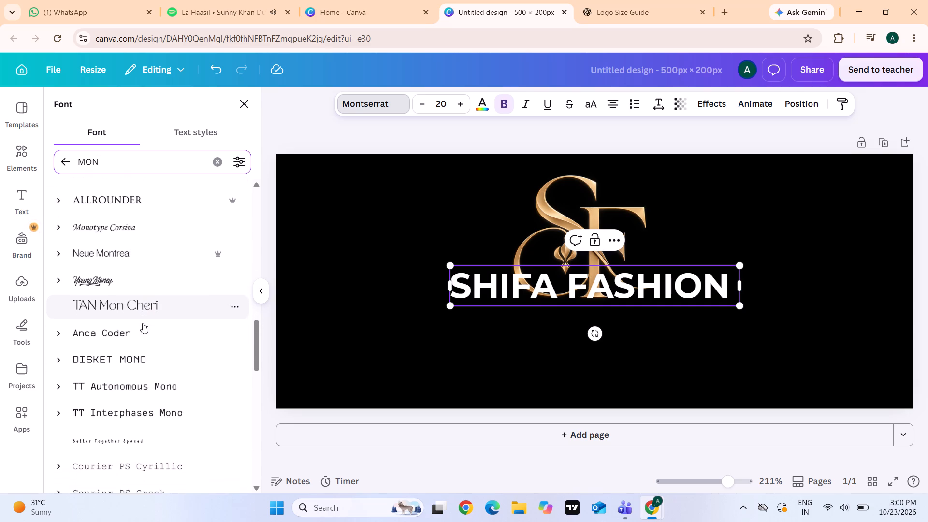
{"action": "scroll", "coordinate": [143, 323], "scroll_direction": "down", "scroll_amount": 1}
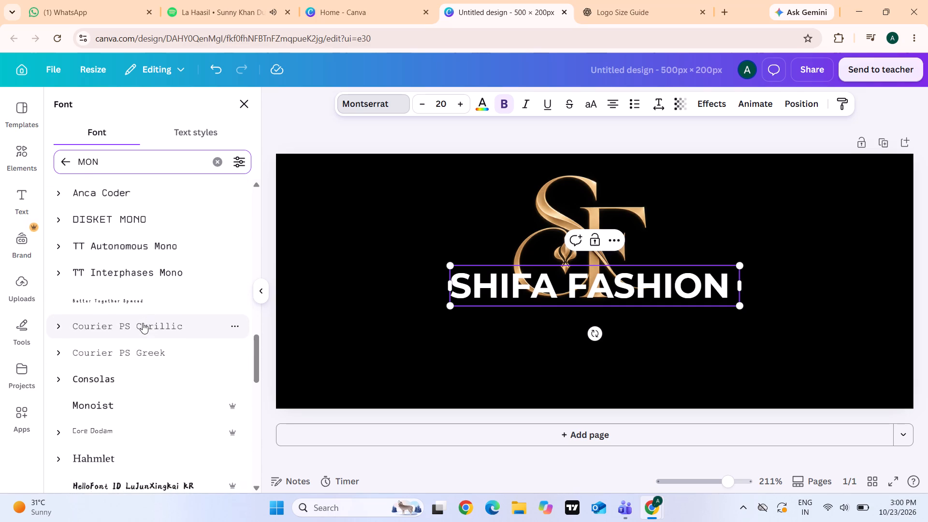
{"action": "scroll", "coordinate": [154, 352], "scroll_direction": "down", "scroll_amount": 2}
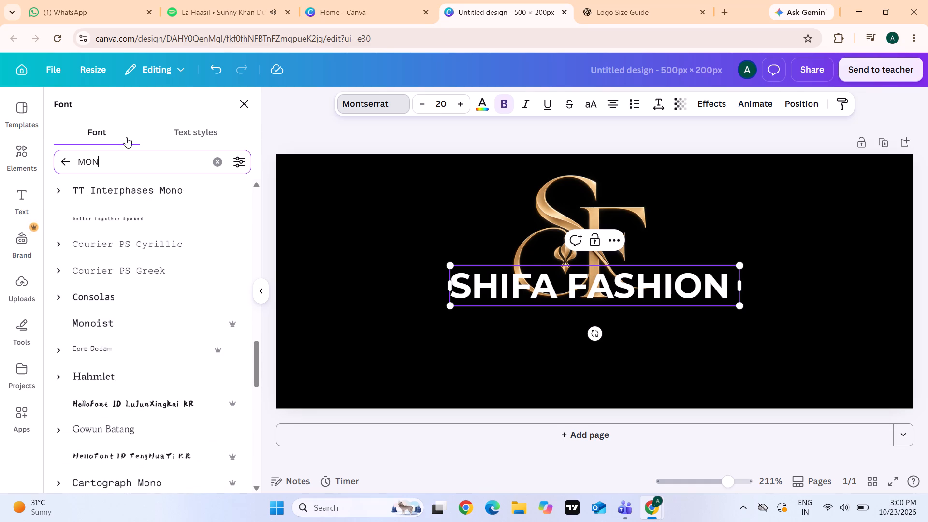
{"action": "left_click", "coordinate": [130, 158]}
{"action": "key", "text": "BackSpace"}
{"action": "key", "text": "BackSpace"}
{"action": "key", "text": "BackSpace"}
{"action": "key", "text": "BackSpace"}
{"action": "key", "text": "BackSpace"}
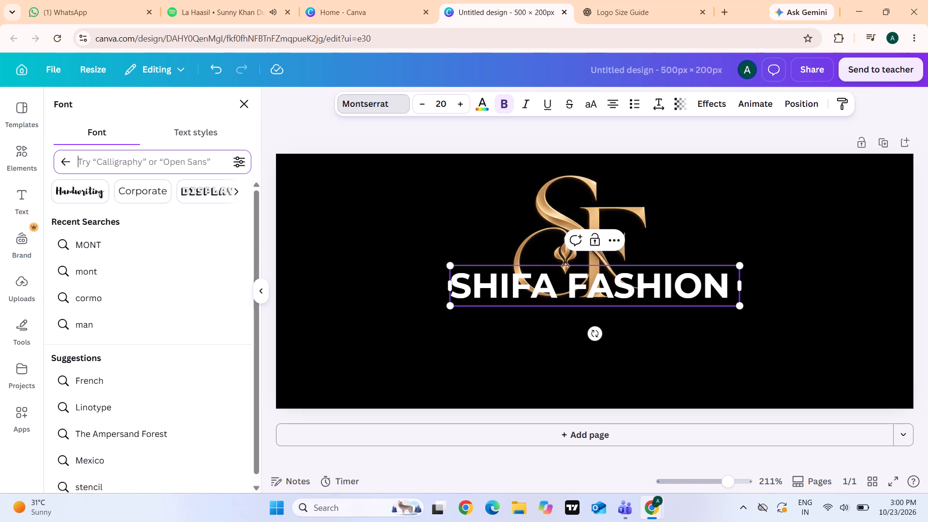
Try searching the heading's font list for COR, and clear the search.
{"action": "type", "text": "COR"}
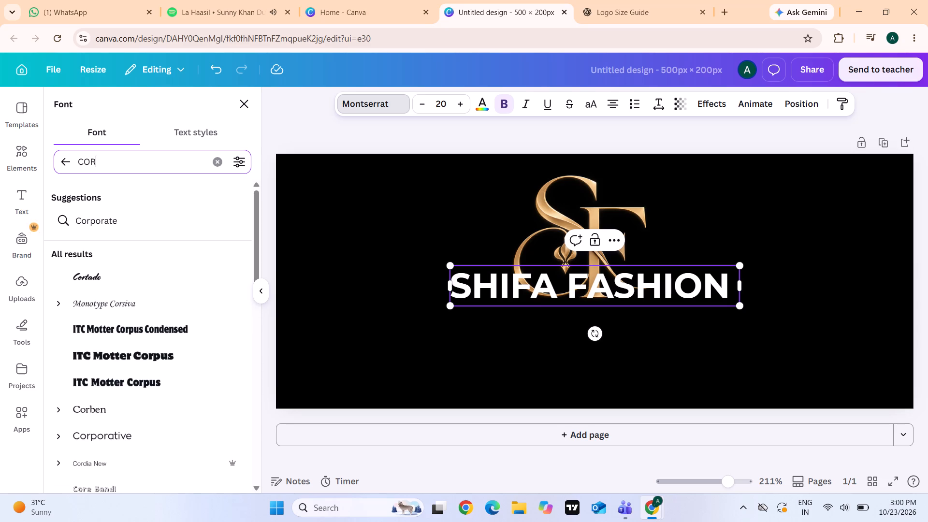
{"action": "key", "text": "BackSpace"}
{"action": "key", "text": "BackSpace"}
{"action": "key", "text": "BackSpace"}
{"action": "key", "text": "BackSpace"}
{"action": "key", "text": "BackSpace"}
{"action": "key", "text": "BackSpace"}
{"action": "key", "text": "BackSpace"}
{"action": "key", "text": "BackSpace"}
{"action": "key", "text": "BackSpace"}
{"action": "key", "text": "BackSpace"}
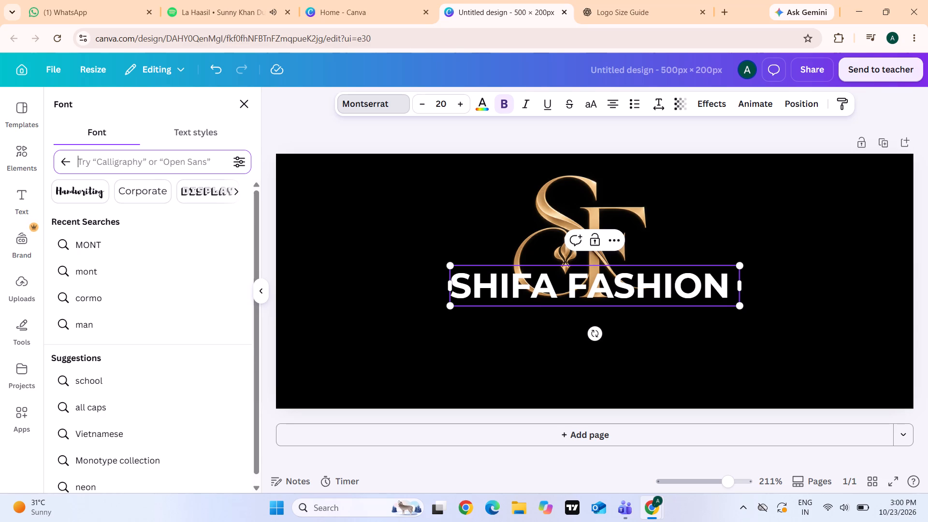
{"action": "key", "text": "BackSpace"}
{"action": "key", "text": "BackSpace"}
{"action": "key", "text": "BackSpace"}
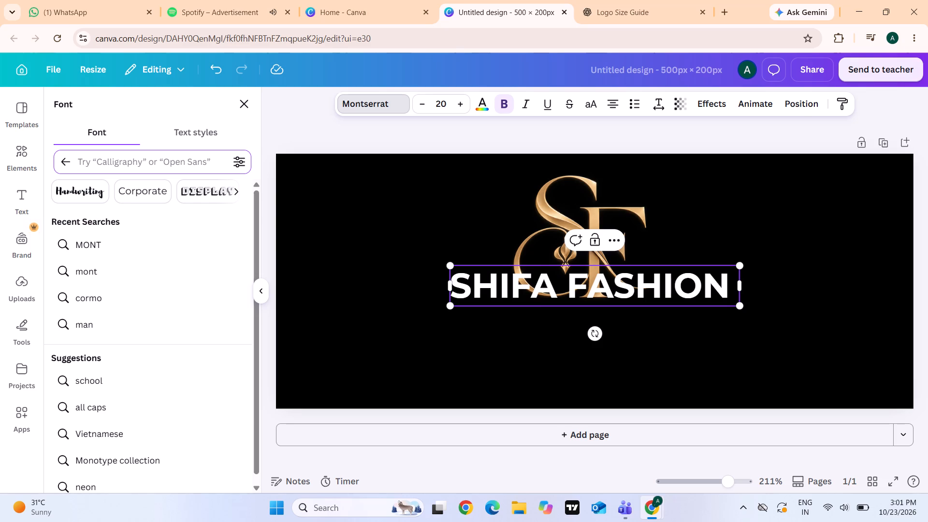
Pause the playback in Spotify and return to the Canva logo design.
{"action": "left_click", "coordinate": [205, 15]}
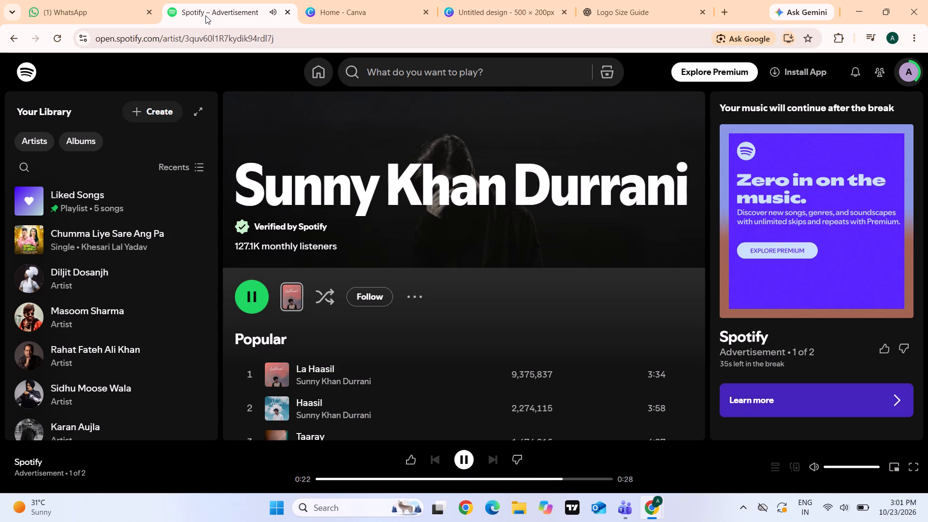
{"action": "key", "text": "space"}
{"action": "left_click", "coordinate": [543, 6]}
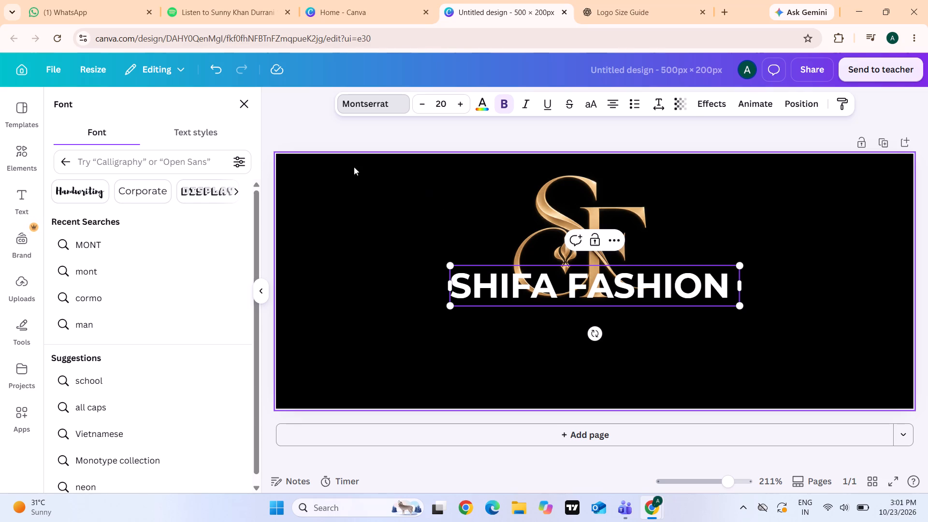
Search the fonts for CORM and apply Cormorant Garamond to the SHIFA FASHION heading.
{"action": "left_click", "coordinate": [162, 165]}
{"action": "type", "text": "COR"}
{"action": "key", "text": "m"}
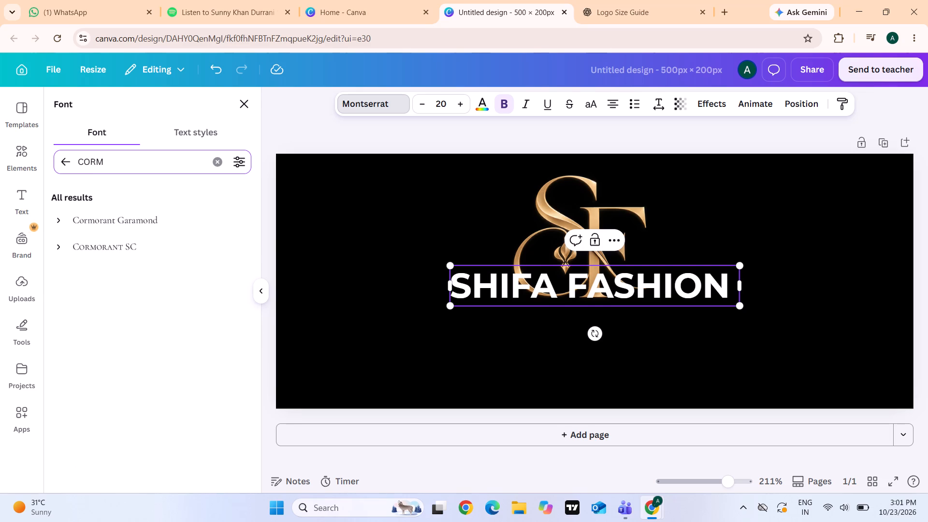
{"action": "left_click", "coordinate": [181, 219]}
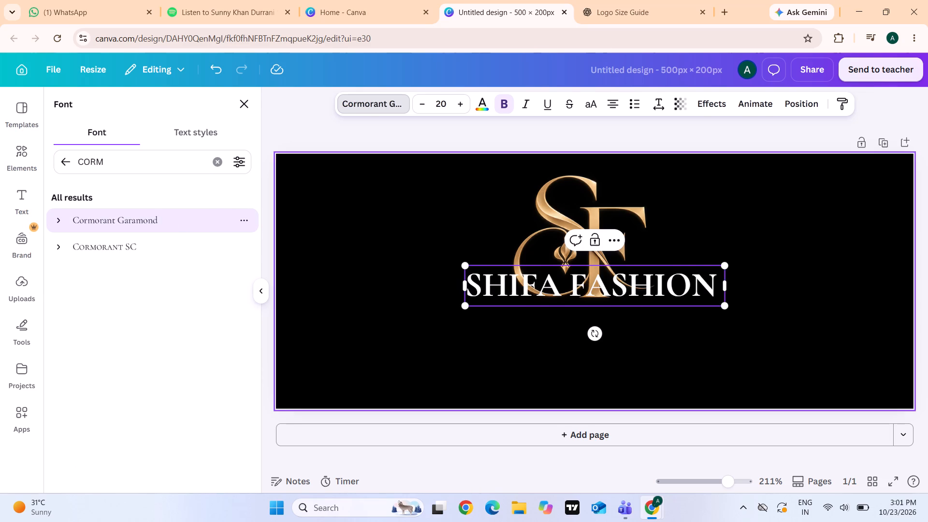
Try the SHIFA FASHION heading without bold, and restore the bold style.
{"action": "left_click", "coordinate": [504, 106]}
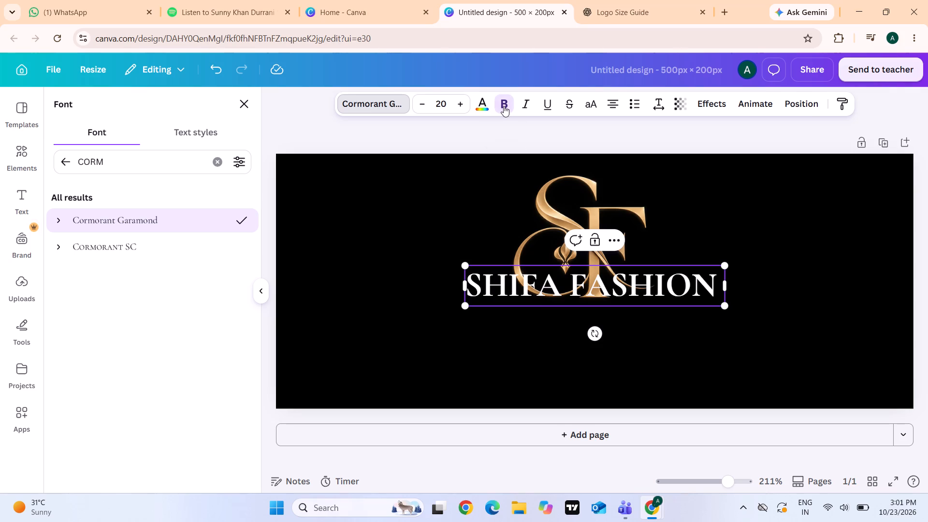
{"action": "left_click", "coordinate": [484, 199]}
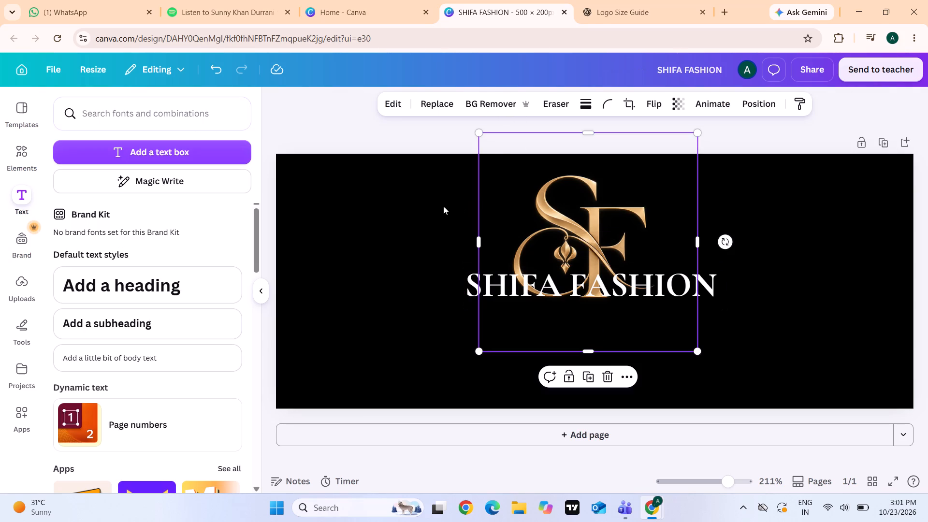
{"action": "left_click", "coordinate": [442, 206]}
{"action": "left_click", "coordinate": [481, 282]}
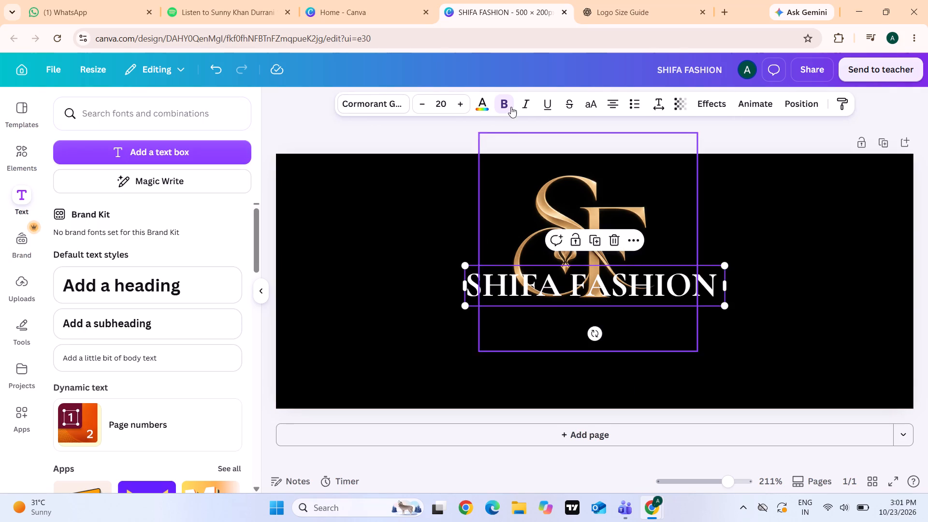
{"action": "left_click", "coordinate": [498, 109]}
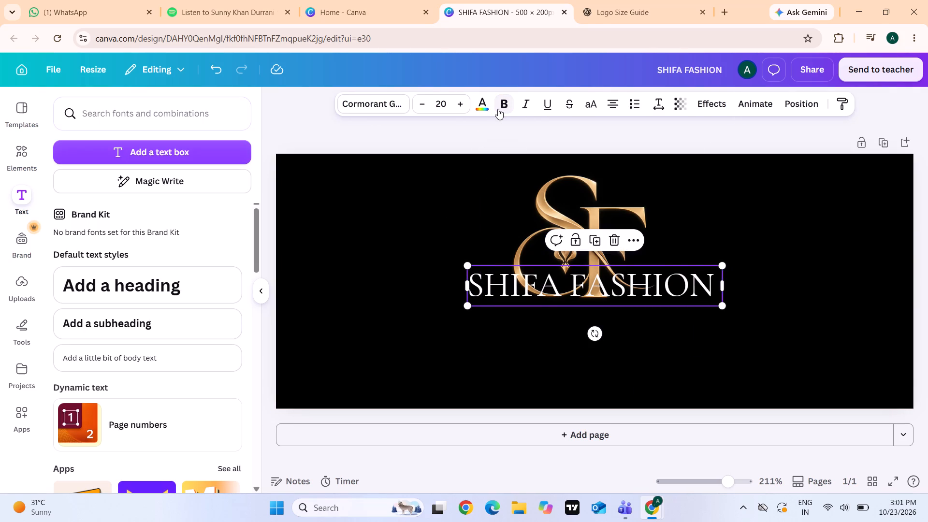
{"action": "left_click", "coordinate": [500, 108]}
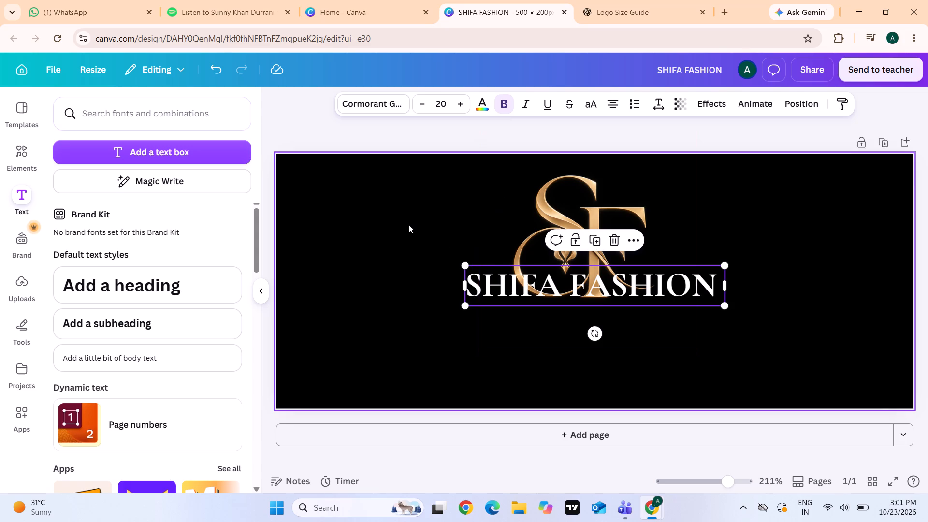
Move the SHIFA FASHION heading directly below the gold SF monogram, centred horizontally on the page.
{"action": "left_click", "coordinate": [408, 224]}
{"action": "left_click_drag", "start_coordinate": [473, 268], "coordinate": [485, 304]}
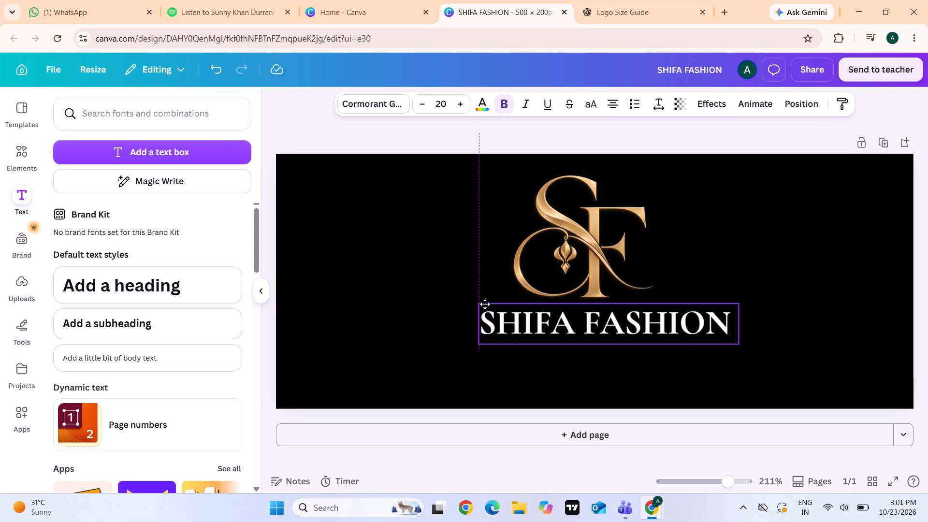
{"action": "left_click_drag", "start_coordinate": [485, 304], "coordinate": [482, 303]}
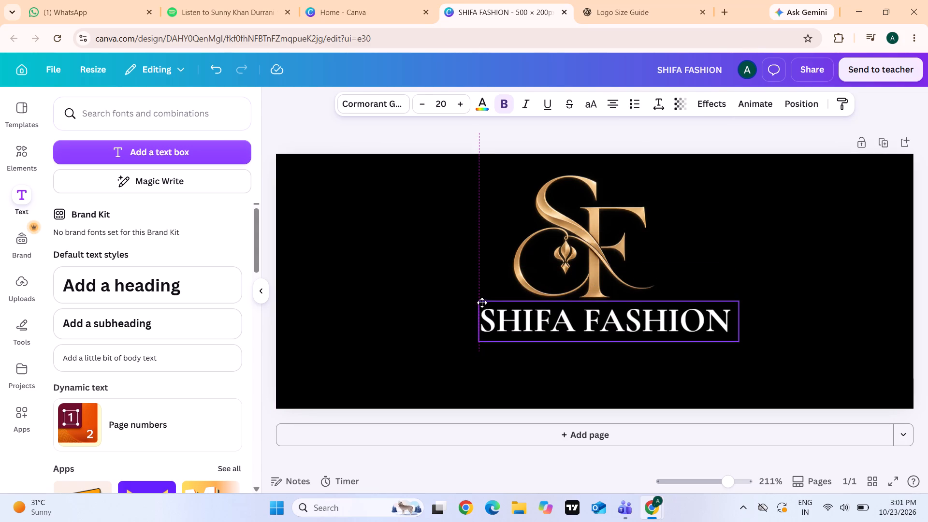
{"action": "left_click_drag", "start_coordinate": [482, 303], "coordinate": [477, 302]}
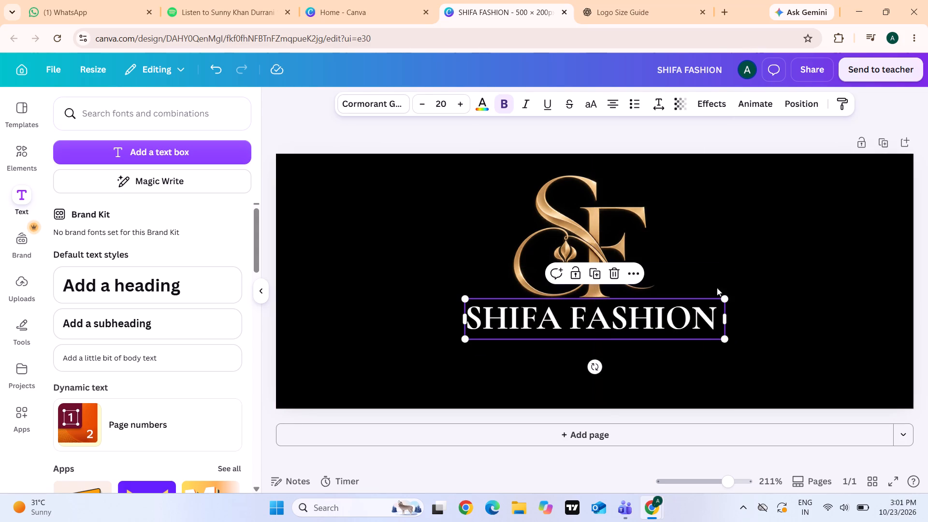
Set the SHIFA FASHION heading's font size to 23.
{"action": "left_click", "coordinate": [807, 278]}
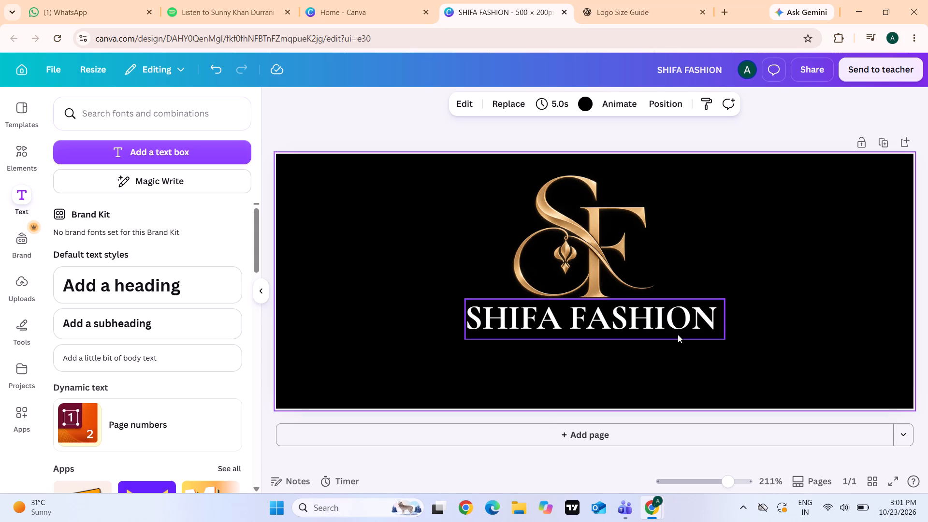
{"action": "left_click", "coordinate": [678, 334]}
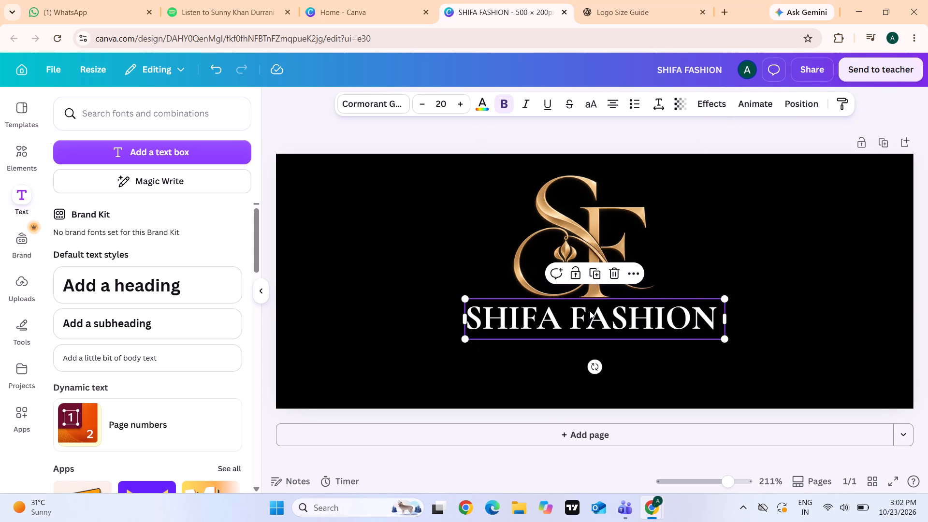
{"action": "left_click", "coordinate": [447, 103]}
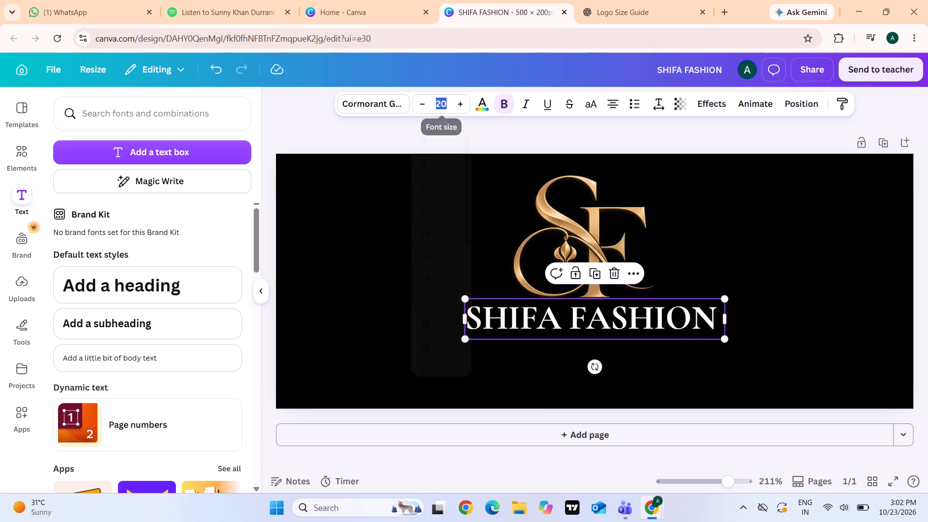
{"action": "key", "text": "BackSpace"}
{"action": "key", "text": "BackSpace"}
{"action": "key", "text": "BackSpace"}
{"action": "key", "text": "BackSpace"}
{"action": "key", "text": "3"}
{"action": "key", "text": "BackSpace"}
{"action": "type", "text": "23M"}
{"action": "key", "text": "space"}
{"action": "key", "text": "Return"}
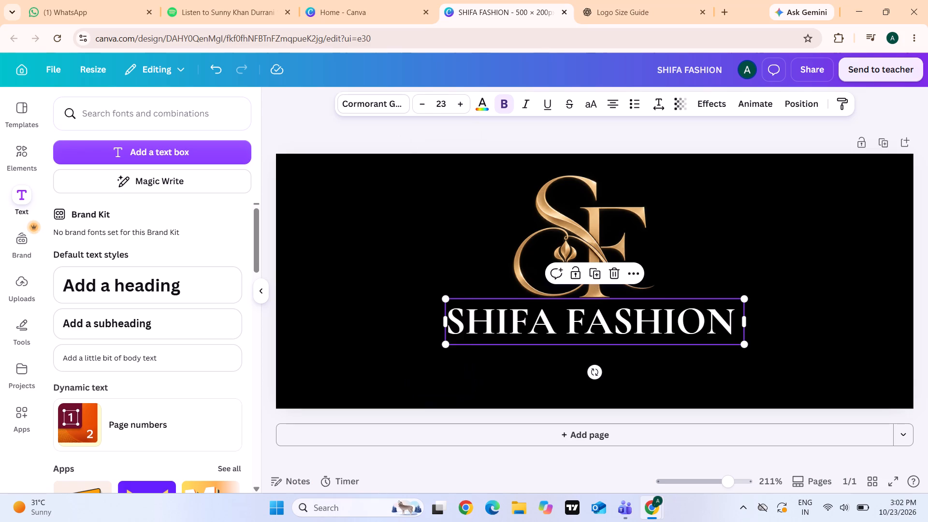
Nudge the SHIFA FASHION heading slightly down and to the right, leaving a small gap beneath the gold SF monogram.
{"action": "left_click", "coordinate": [630, 318]}
{"action": "left_click_drag", "start_coordinate": [630, 318], "coordinate": [633, 318]}
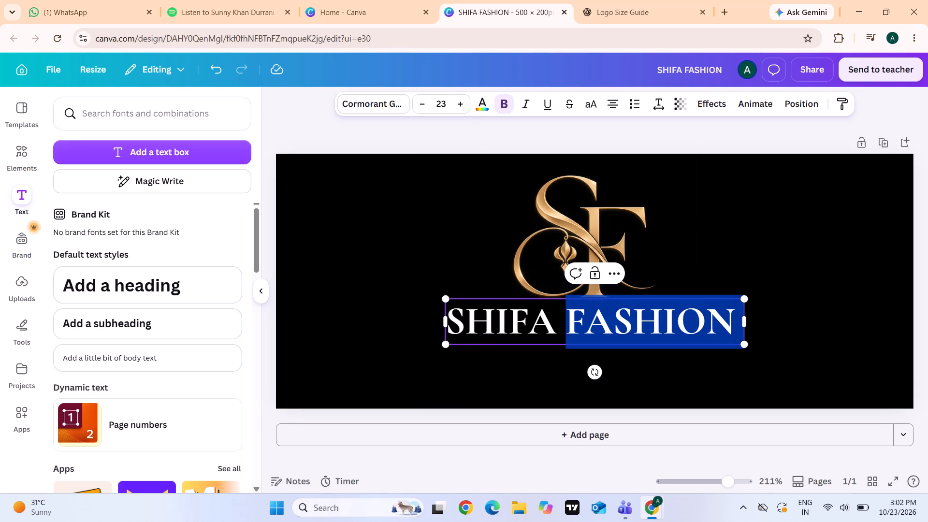
{"action": "left_click_drag", "start_coordinate": [633, 318], "coordinate": [639, 318]}
{"action": "left_click", "coordinate": [760, 292]}
{"action": "left_click_drag", "start_coordinate": [698, 321], "coordinate": [703, 321]}
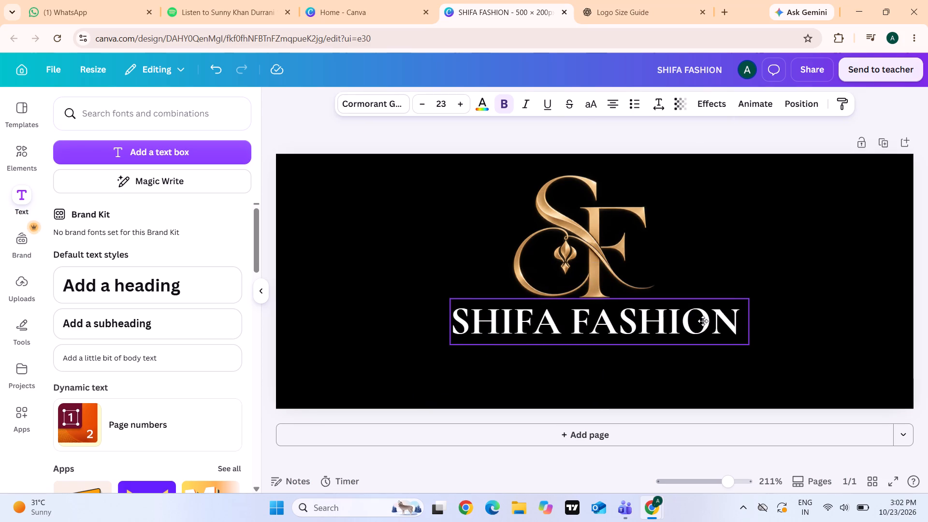
{"action": "left_click_drag", "start_coordinate": [703, 321], "coordinate": [703, 331]}
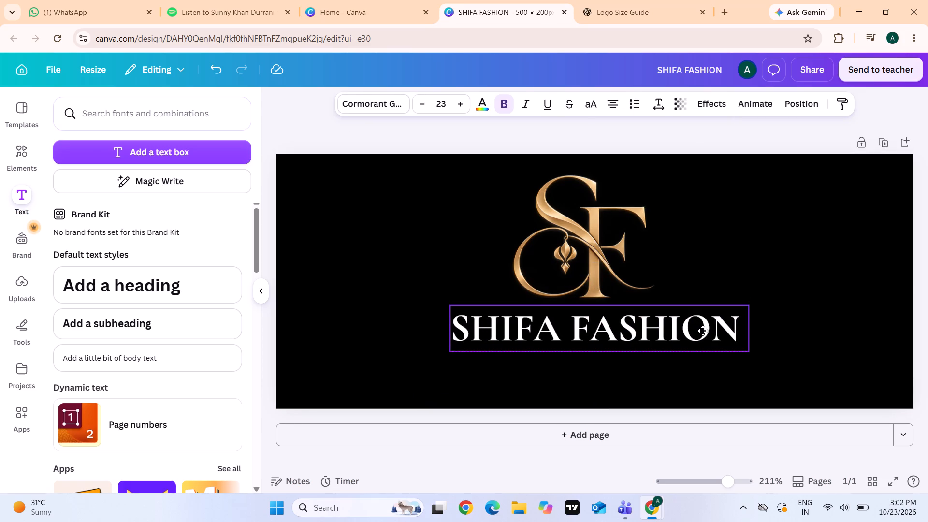
{"action": "left_click_drag", "start_coordinate": [703, 331], "coordinate": [705, 329]}
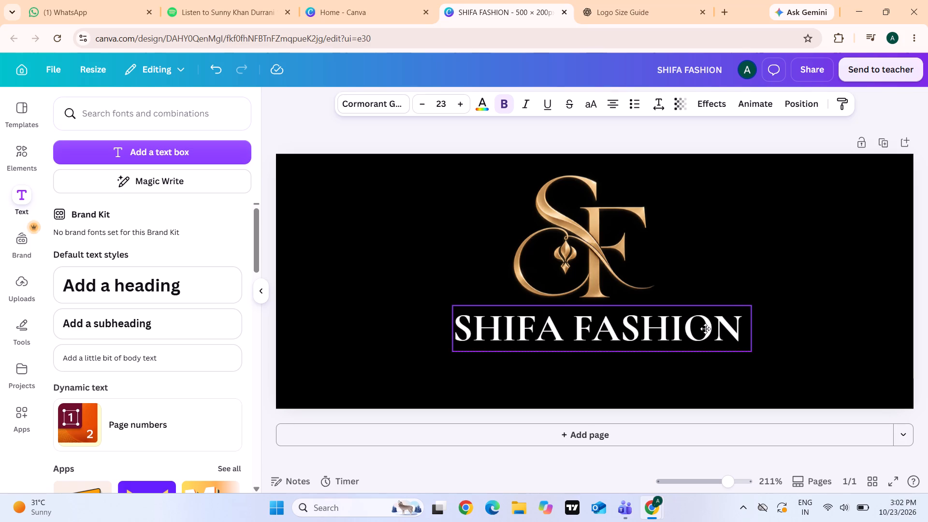
{"action": "left_click_drag", "start_coordinate": [705, 329], "coordinate": [705, 323]}
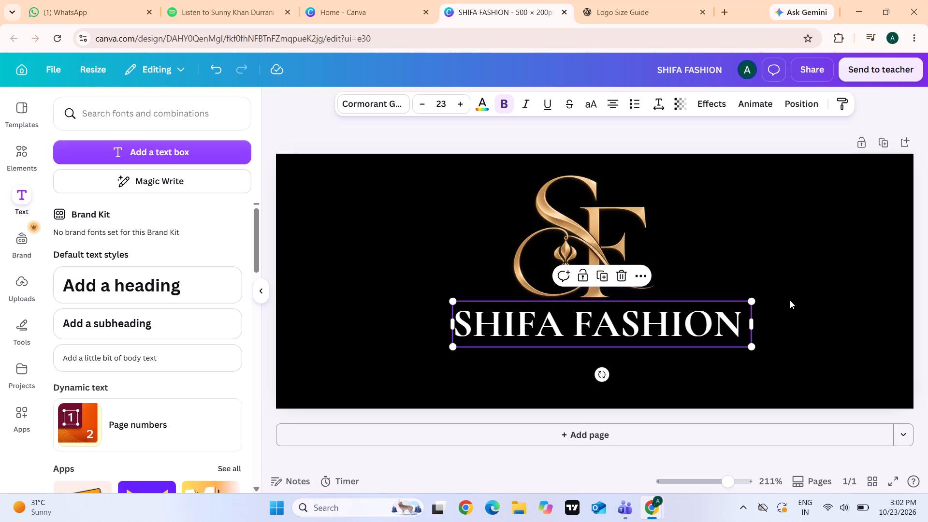
{"action": "left_click", "coordinate": [790, 300]}
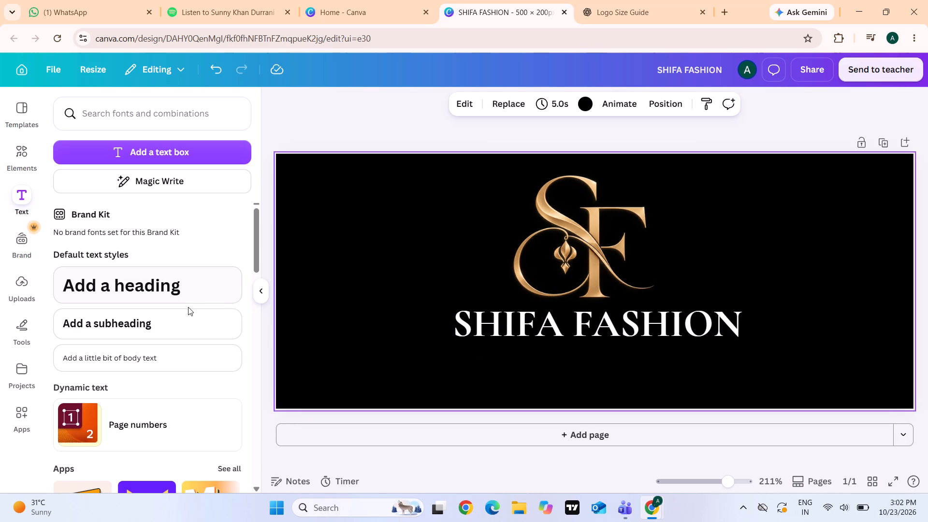
Add a subheading text box to the design reading BRIDAL COUTURE.
{"action": "left_click", "coordinate": [190, 320]}
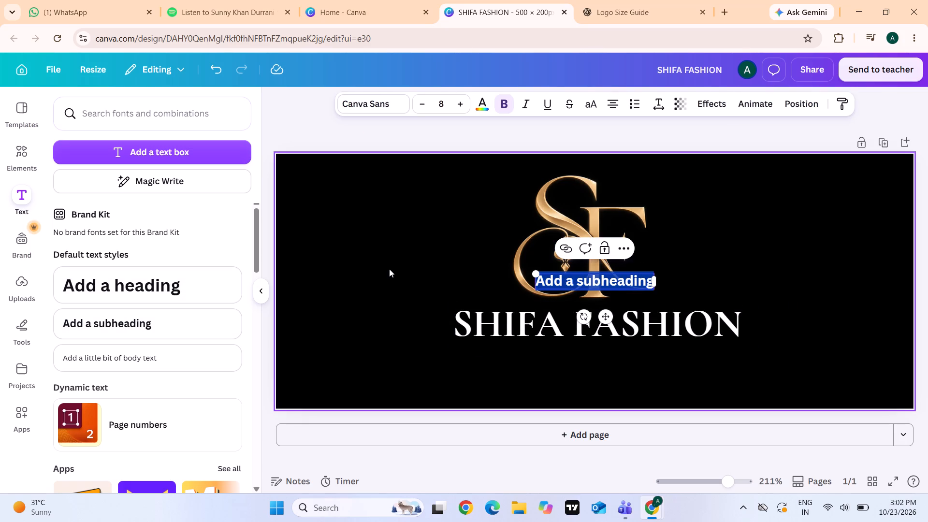
{"action": "key", "text": "BackSpace"}
{"action": "type", "text": "BRO"}
{"action": "key", "text": "BackSpace"}
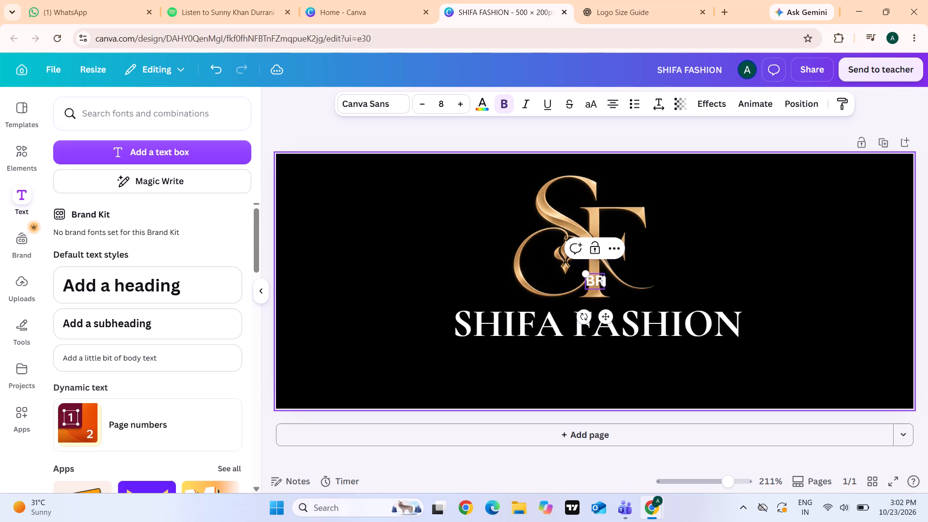
{"action": "type", "text": "UDA"}
{"action": "key", "text": "space"}
{"action": "key", "text": "BackSpace"}
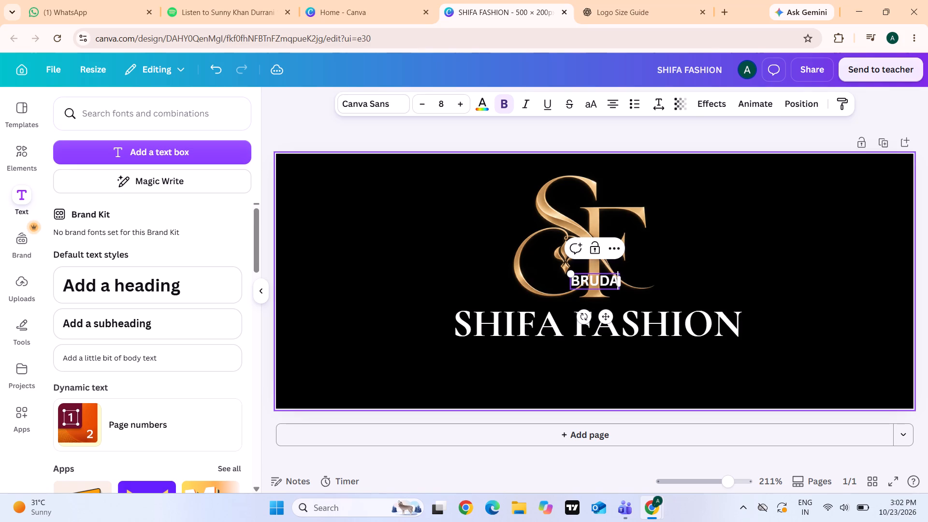
{"action": "key", "text": "BackSpace"}
{"action": "key", "text": "BackSpace"}
{"action": "key", "text": "BackSpace"}
{"action": "type", "text": "IDAL COUTURE"}
{"action": "key", "text": "space"}
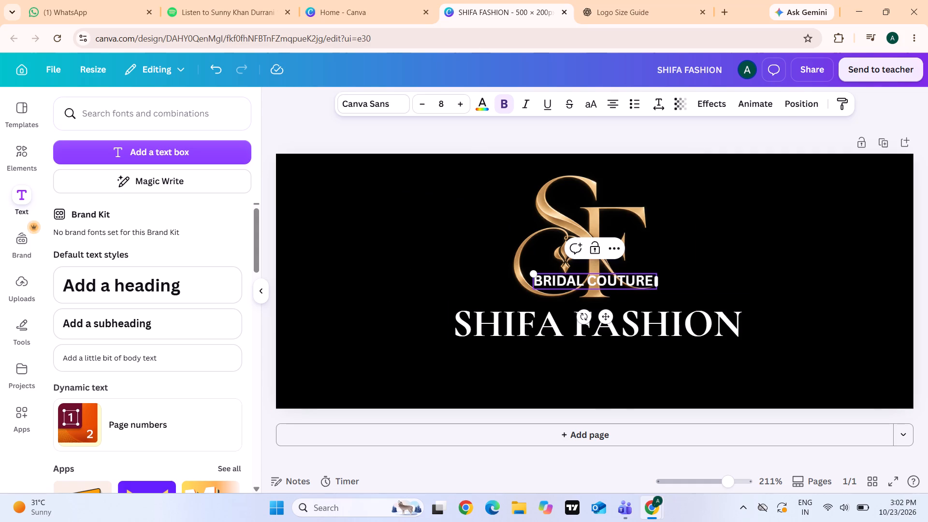
{"action": "left_click_drag", "start_coordinate": [554, 275], "coordinate": [461, 290]}
{"action": "left_click", "coordinate": [461, 290]}
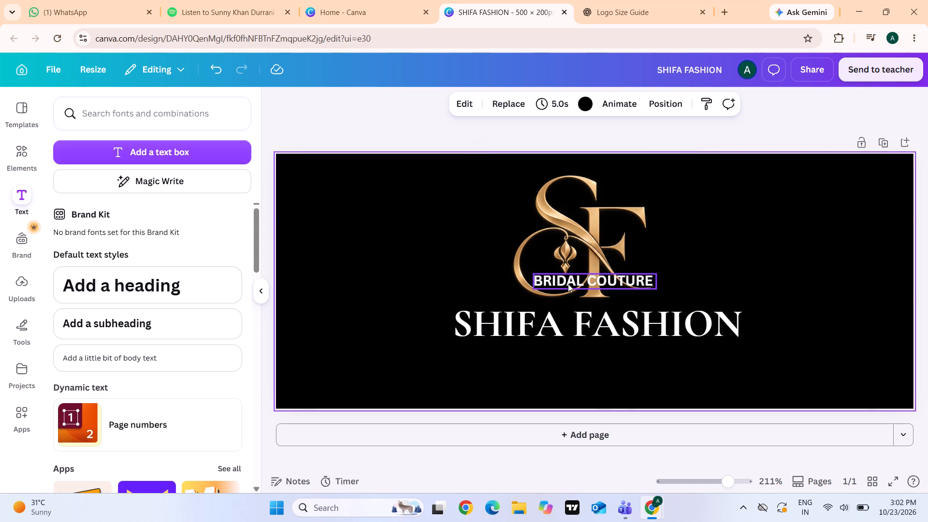
Set the BRIDAL COUTURE subheading's font size to 18.
{"action": "left_click", "coordinate": [569, 284]}
{"action": "left_click", "coordinate": [447, 105]}
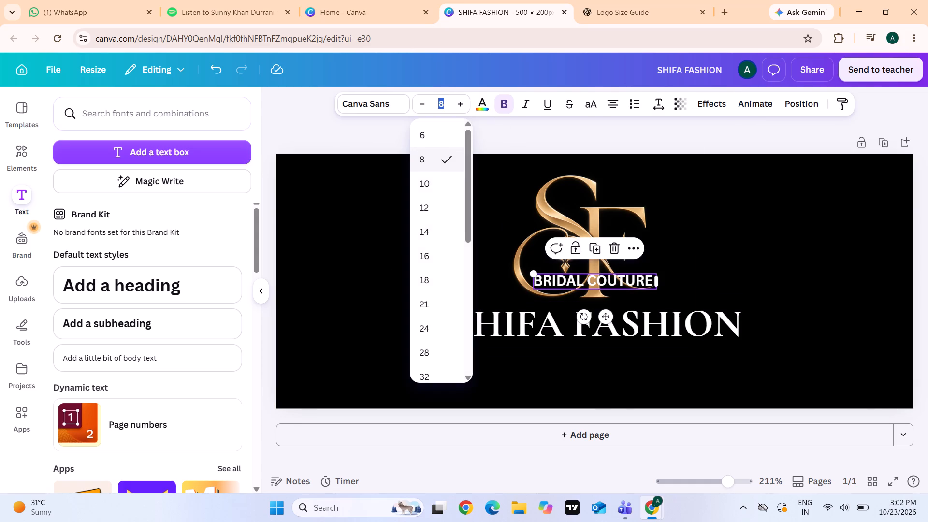
{"action": "key", "text": "BackSpace"}
{"action": "key", "text": "BackSpace"}
{"action": "key", "text": "2"}
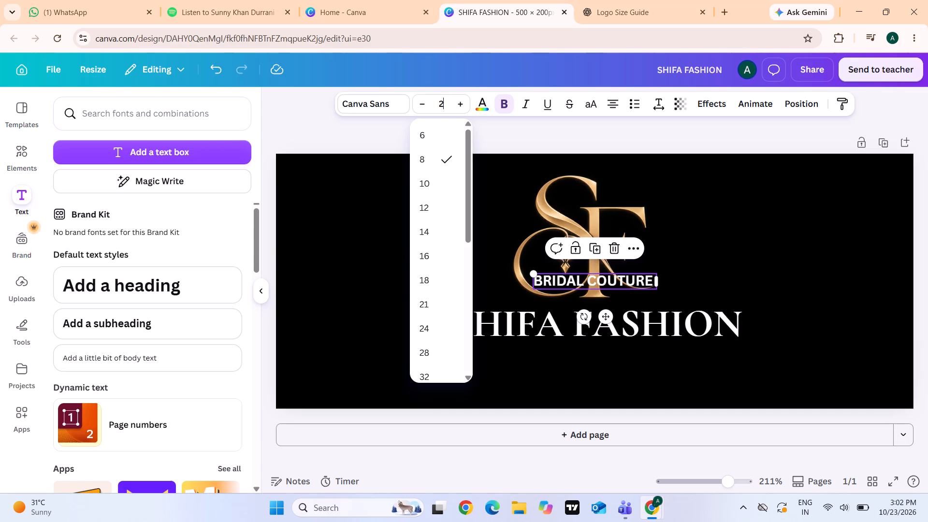
{"action": "key", "text": "BackSpace"}
{"action": "key", "text": "1"}
{"action": "key", "text": "9"}
{"action": "key", "text": "BackSpace"}
{"action": "key", "text": "8"}
{"action": "key", "text": "Return"}
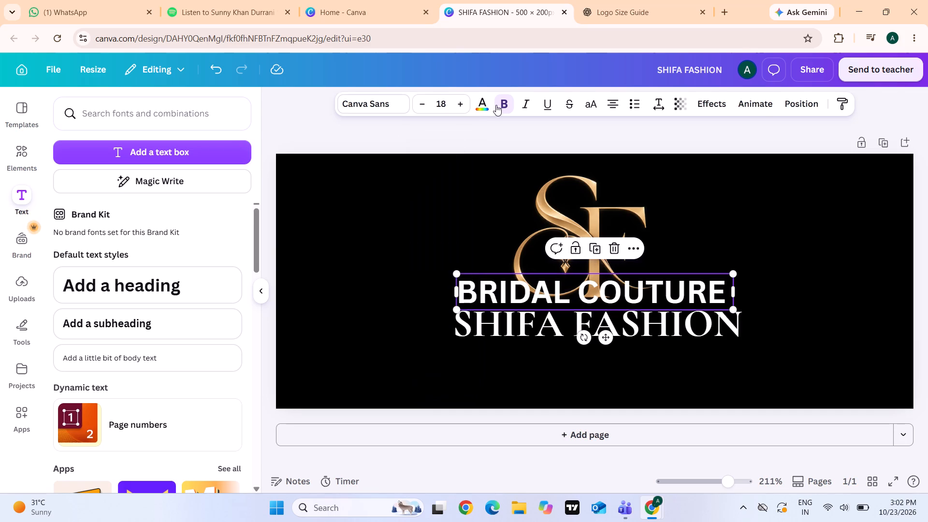
Apply the Cormorant Garamond font to the BRIDAL COUTURE subheading.
{"action": "left_click", "coordinate": [446, 101]}
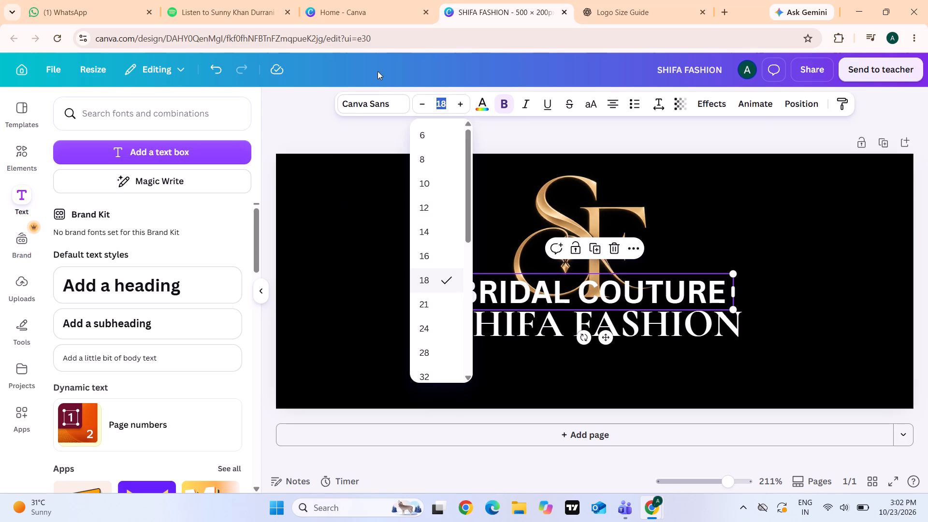
{"action": "left_click", "coordinate": [378, 100]}
{"action": "left_click", "coordinate": [134, 173]}
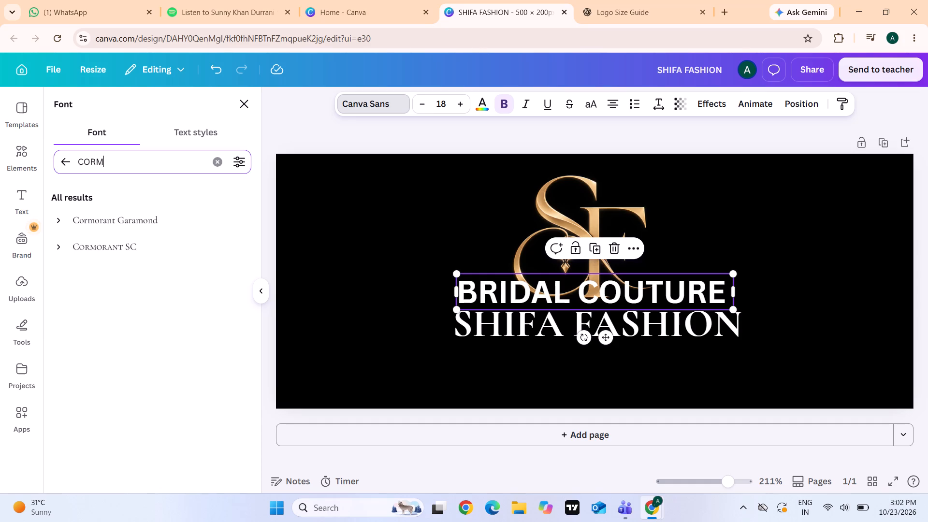
{"action": "left_click", "coordinate": [146, 212]}
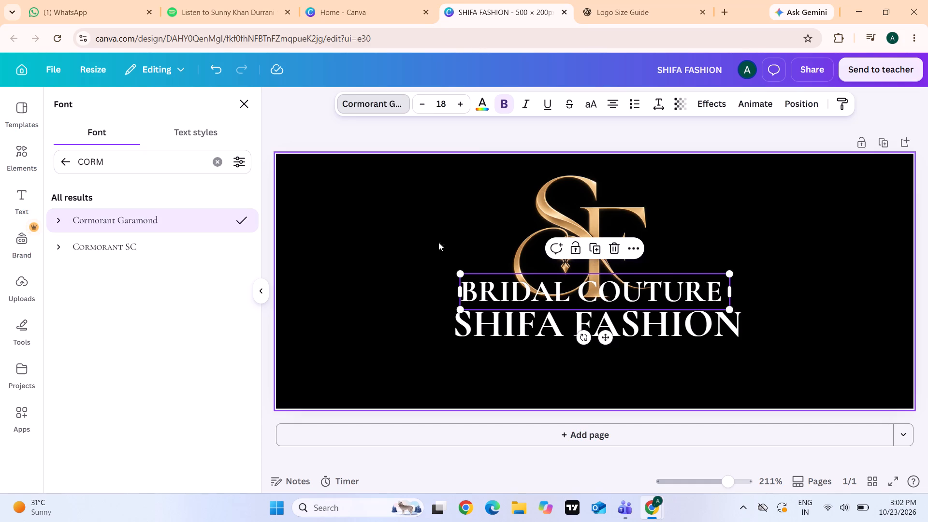
Move the BRIDAL COUTURE subheading directly below the SHIFA FASHION heading, centred under it.
{"action": "left_click_drag", "start_coordinate": [504, 279], "coordinate": [520, 345]}
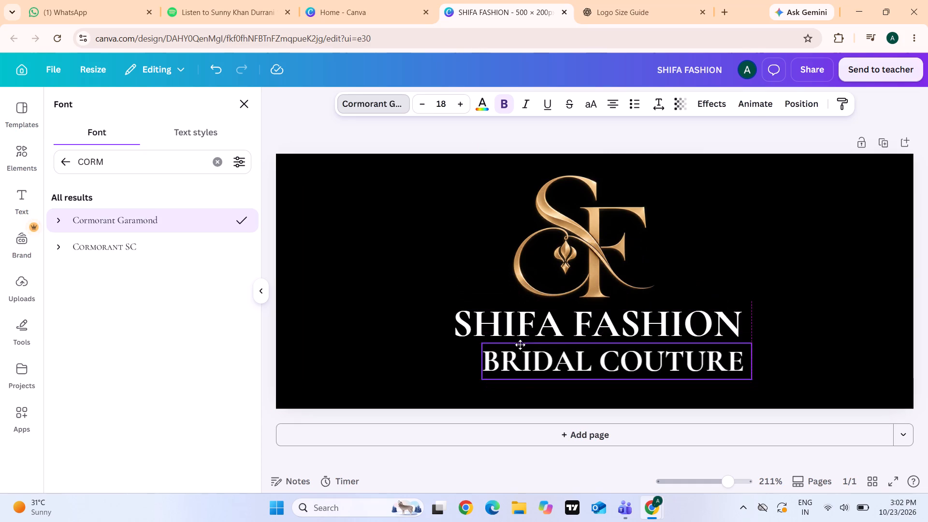
{"action": "left_click_drag", "start_coordinate": [520, 345], "coordinate": [511, 340]}
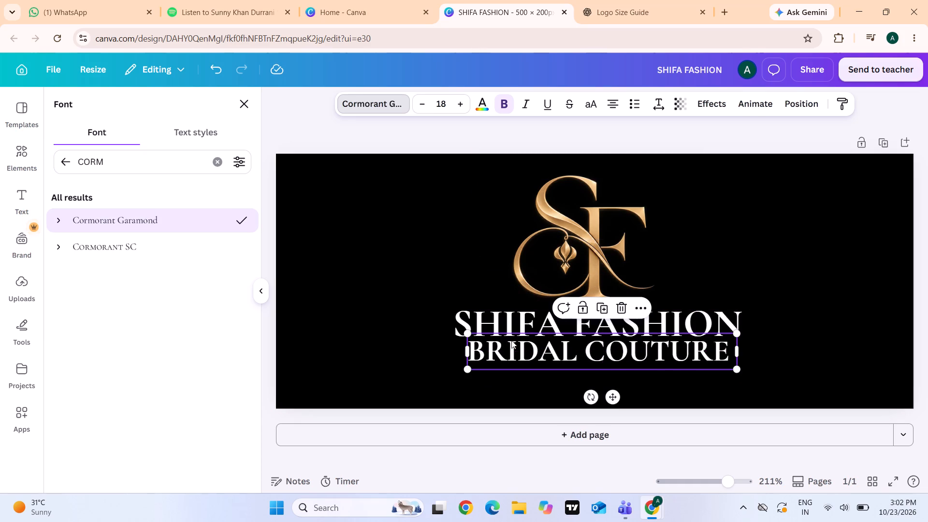
{"action": "left_click_drag", "start_coordinate": [608, 353], "coordinate": [608, 358]}
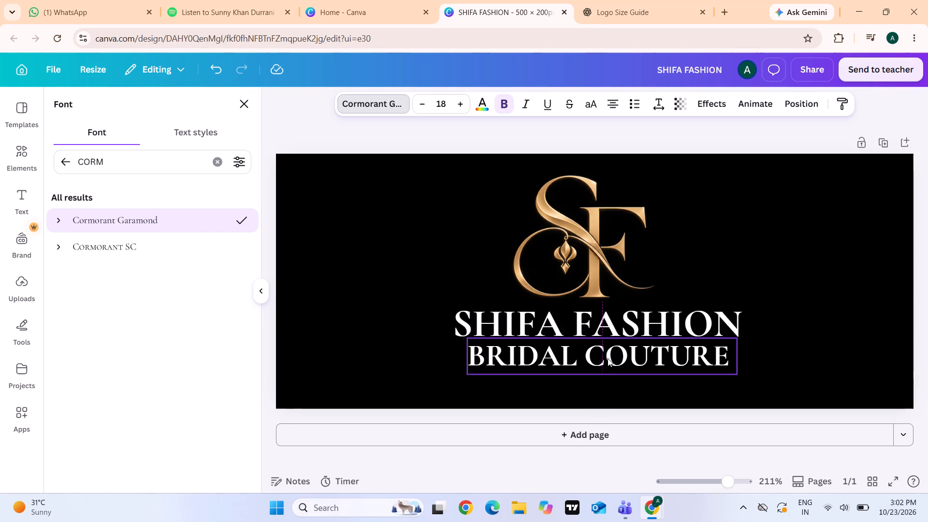
Search the fonts for MONT and apply Montserrat to the SHIFA FASHION heading.
{"action": "left_click_drag", "start_coordinate": [113, 168], "coordinate": [6, 171]}
{"action": "key", "text": "BackSpace"}
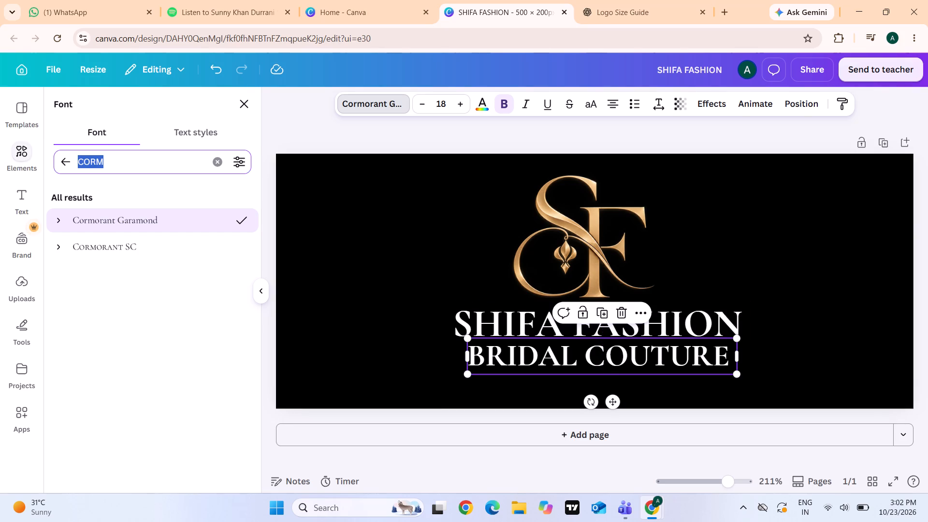
{"action": "type", "text": "MON"}
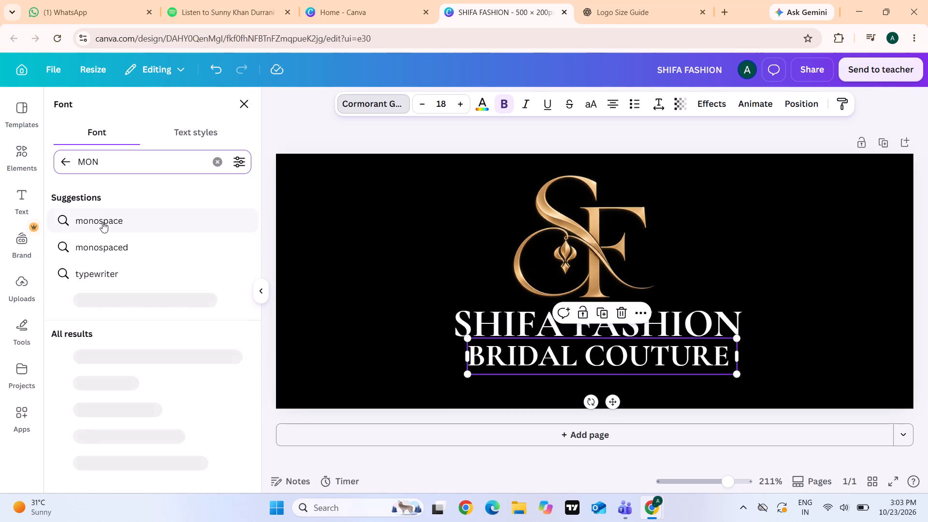
{"action": "left_click", "coordinate": [129, 337]}
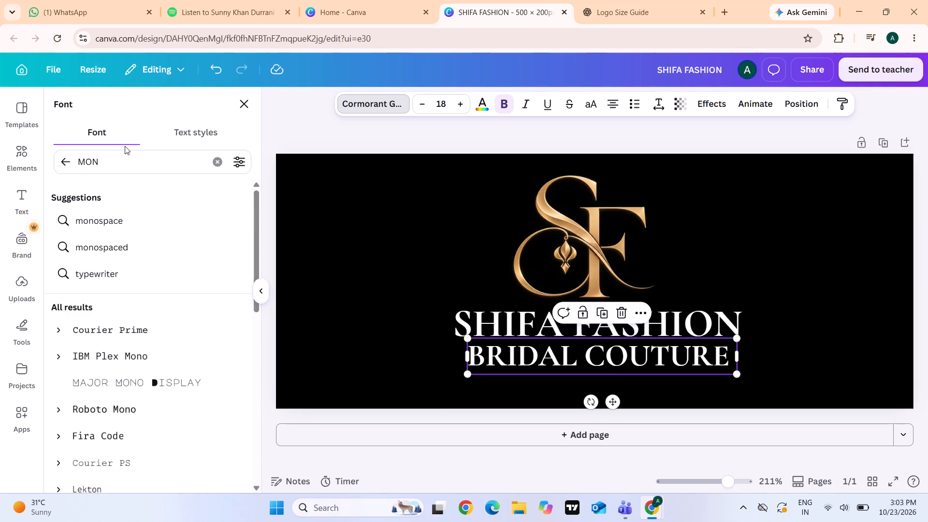
{"action": "key", "text": "t"}
{"action": "key", "text": "BackSpace"}
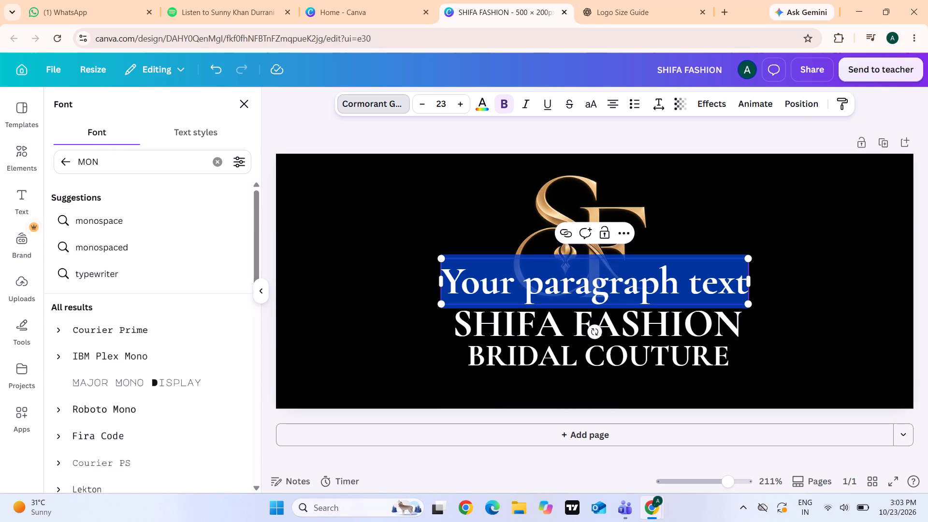
{"action": "left_click", "coordinate": [102, 159]}
{"action": "key", "text": "t"}
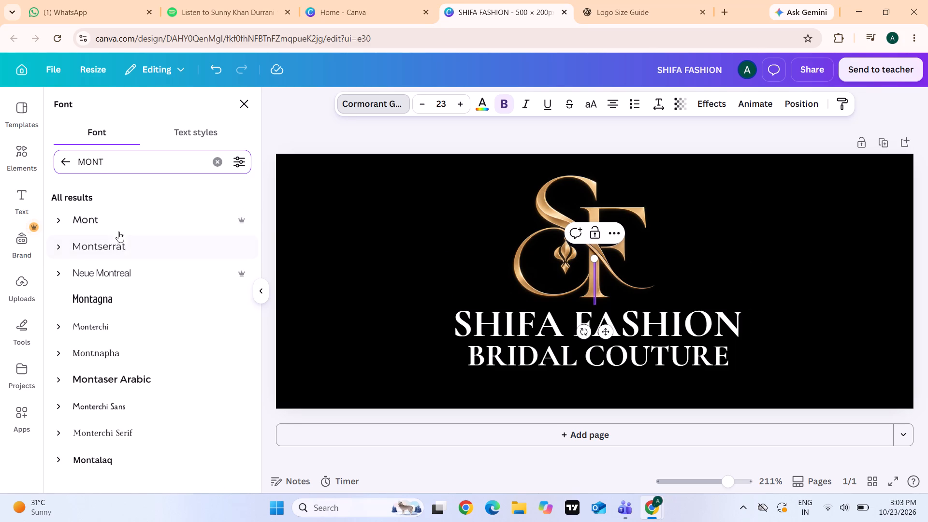
{"action": "left_click", "coordinate": [144, 248]}
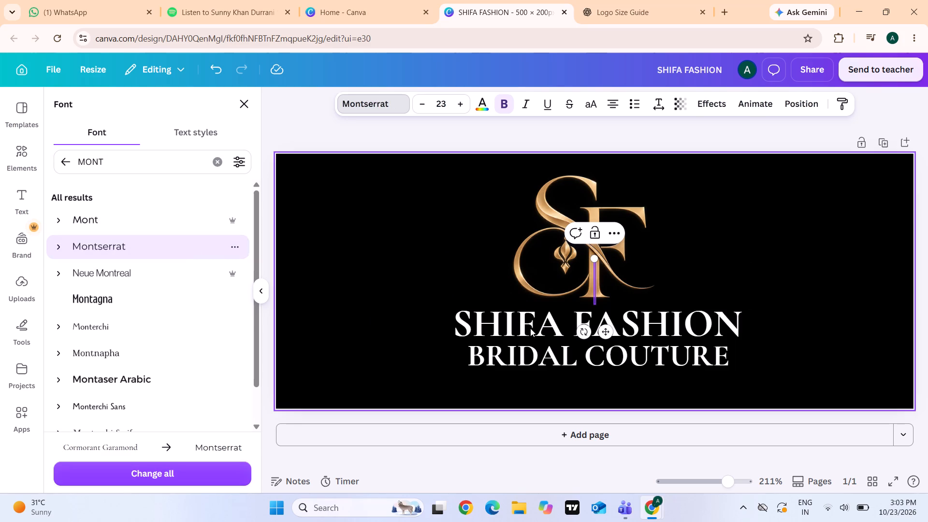
{"action": "left_click", "coordinate": [626, 316]}
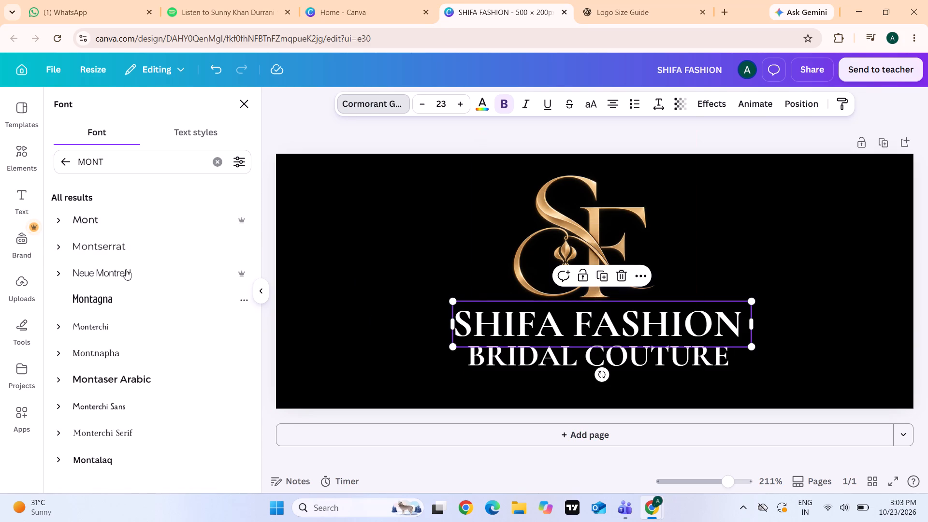
{"action": "left_click", "coordinate": [128, 249]}
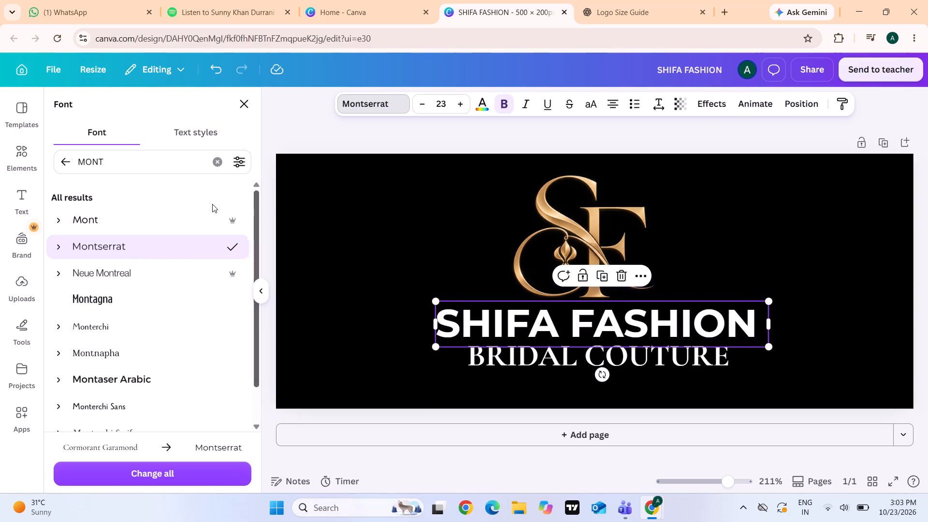
Search the fonts for CORM and apply Cormorant Garamond to the SHIFA FASHION heading.
{"action": "left_click_drag", "start_coordinate": [178, 161], "coordinate": [84, 160]}
{"action": "key", "text": "BackSpace"}
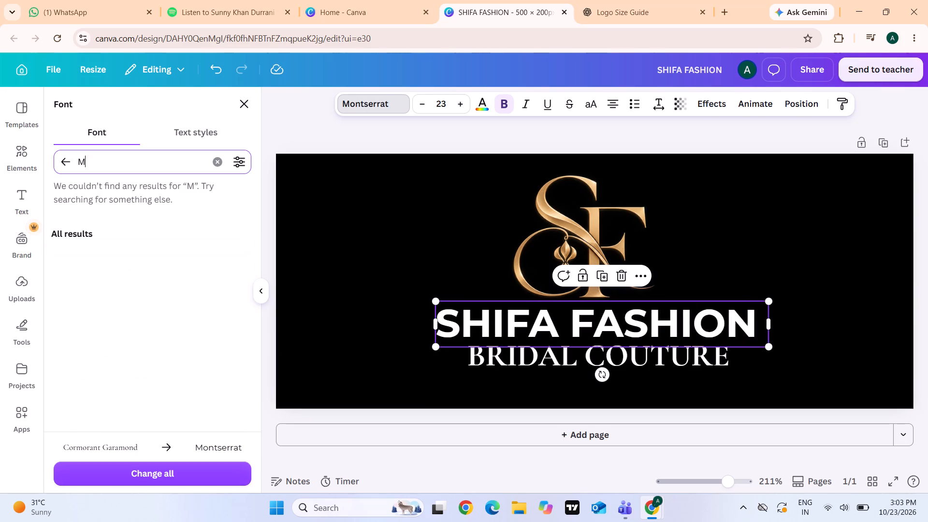
{"action": "key", "text": "BackSpace"}
{"action": "key", "text": "BackSpace"}
{"action": "type", "text": "CORM"}
{"action": "key", "text": "BackSpace"}
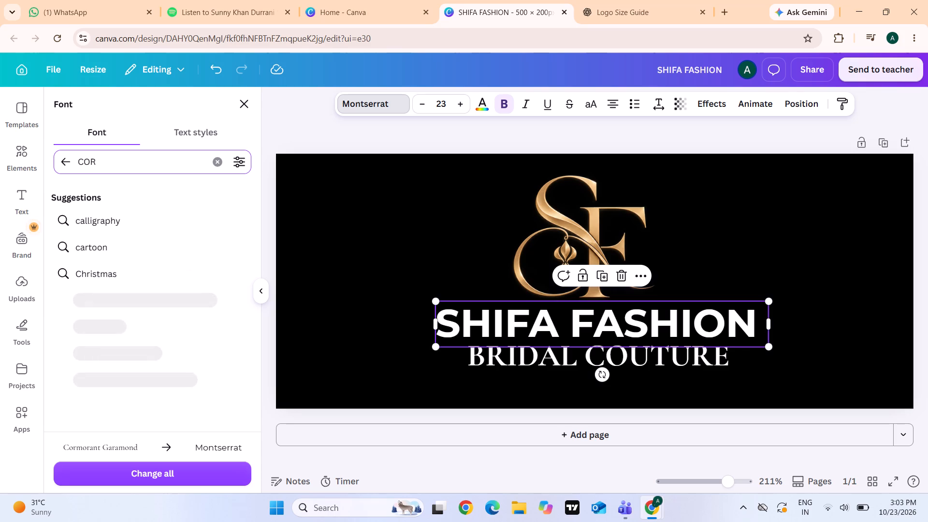
{"action": "left_click", "coordinate": [477, 357]}
{"action": "left_click", "coordinate": [527, 329]}
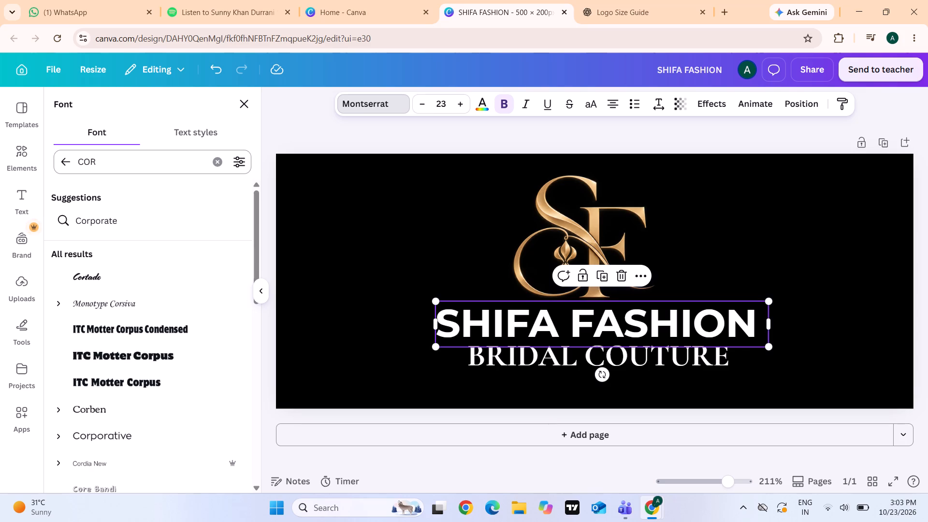
{"action": "key", "text": "m"}
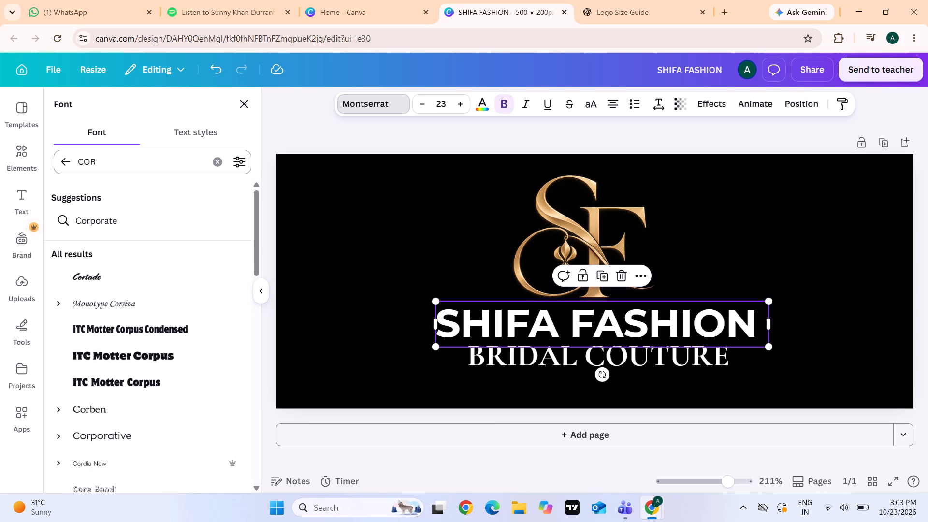
{"action": "left_click", "coordinate": [108, 171]}
{"action": "key", "text": "m"}
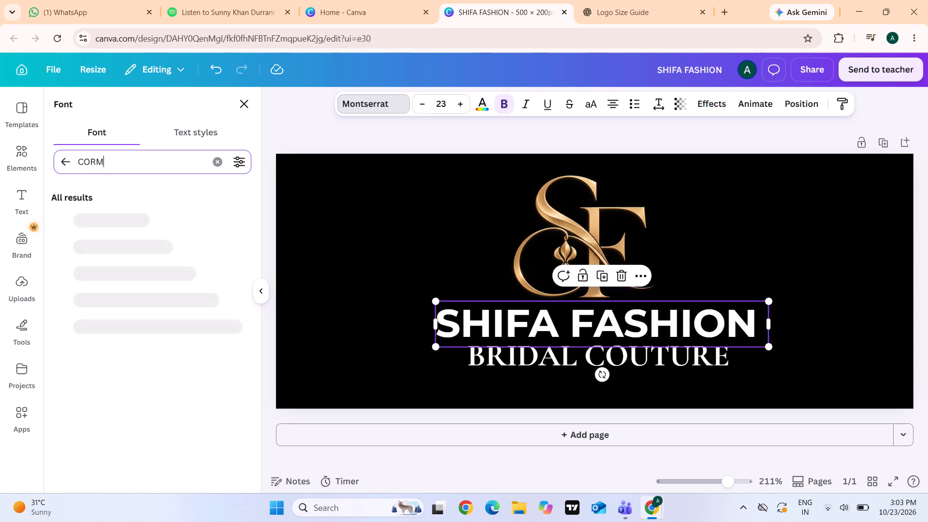
{"action": "left_click", "coordinate": [145, 222]}
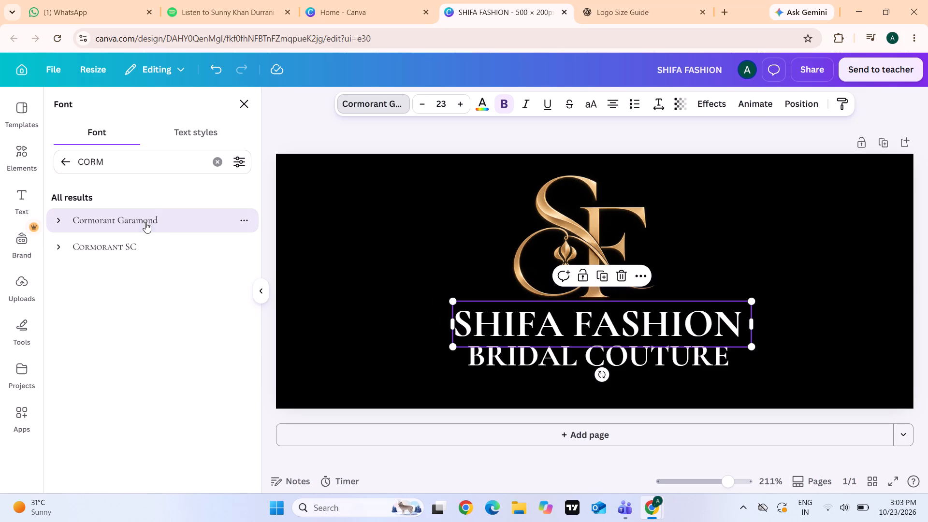
{"action": "left_click", "coordinate": [394, 329]}
Set the BRIDAL COUTURE subheading's font size to 15.
{"action": "left_click", "coordinate": [474, 318]}
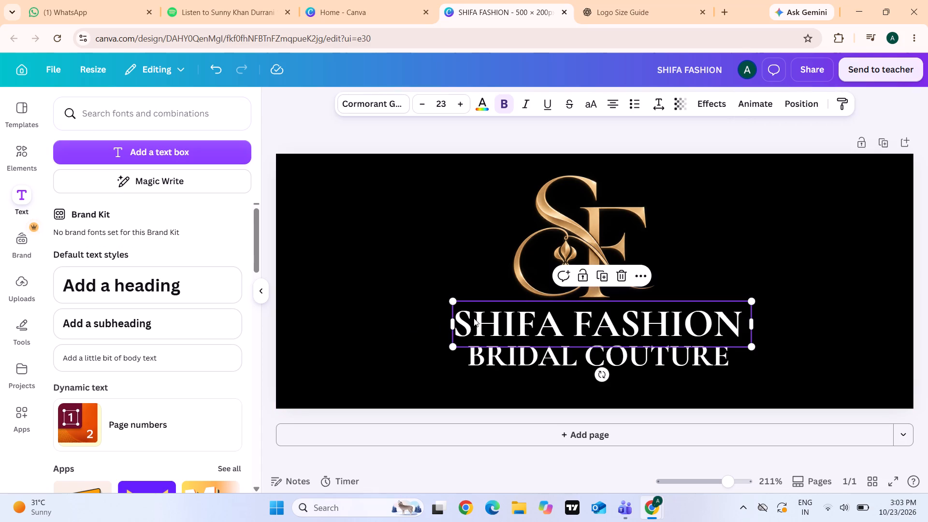
{"action": "left_click", "coordinate": [444, 106]}
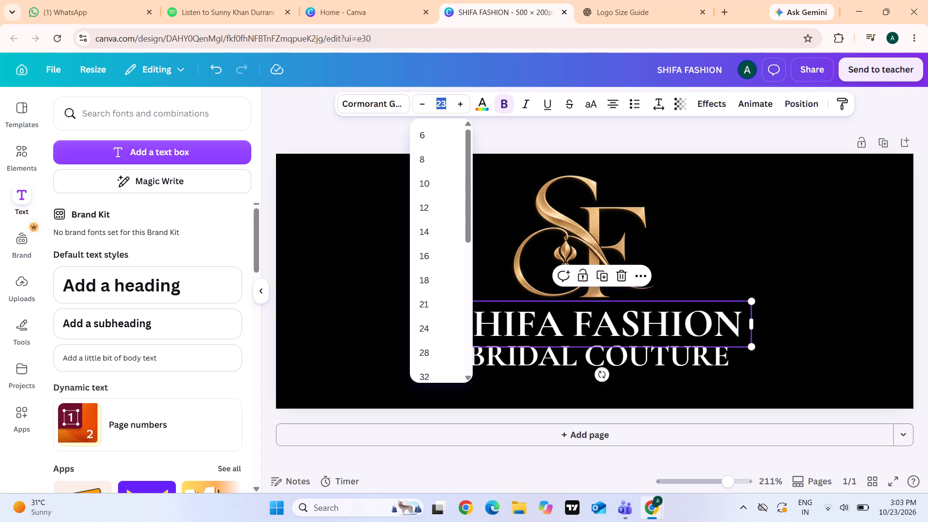
{"action": "left_click", "coordinate": [529, 370]}
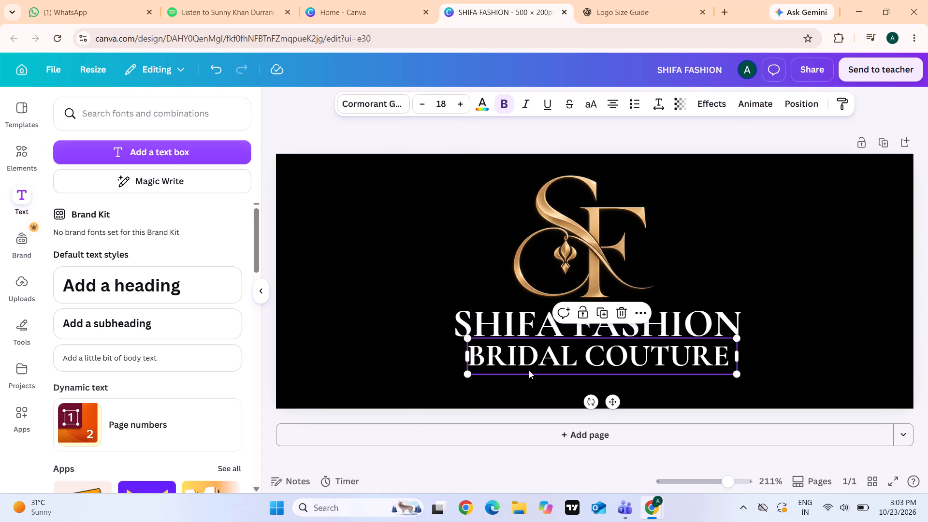
{"action": "left_click", "coordinate": [450, 106]}
{"action": "key", "text": "BackSpace"}
{"action": "key", "text": "BackSpace"}
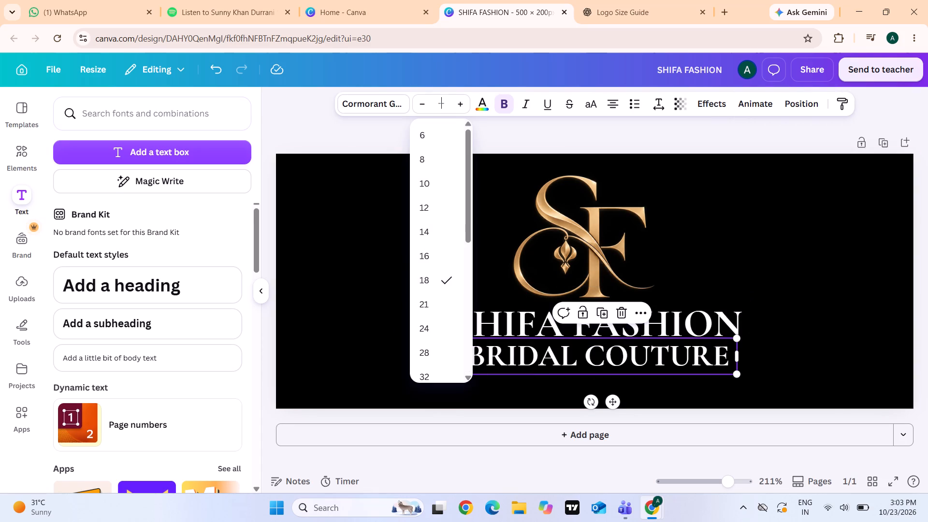
{"action": "type", "text": "15"}
{"action": "key", "text": "Return"}
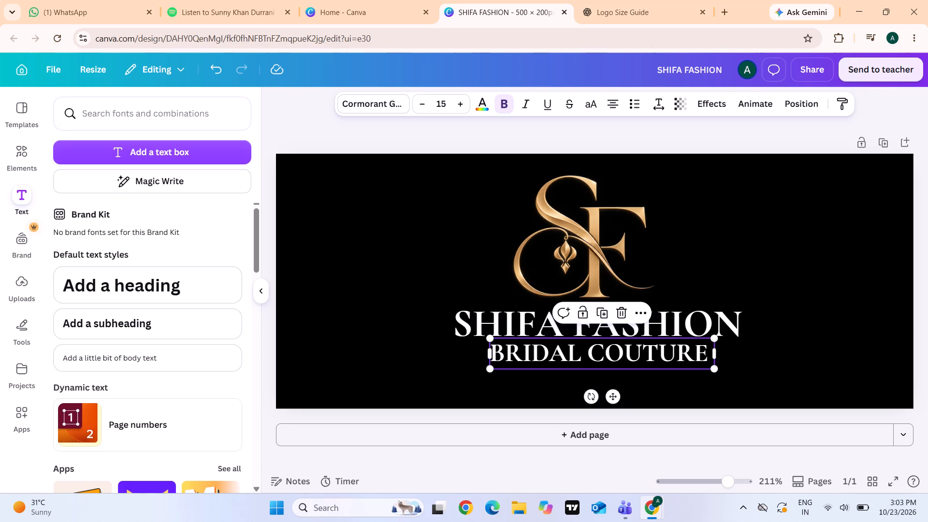
Move the BRIDAL COUTURE subheading slightly up, closer to the SHIFA FASHION heading and still centred under it.
{"action": "left_click", "coordinate": [775, 225]}
{"action": "left_click", "coordinate": [663, 350]}
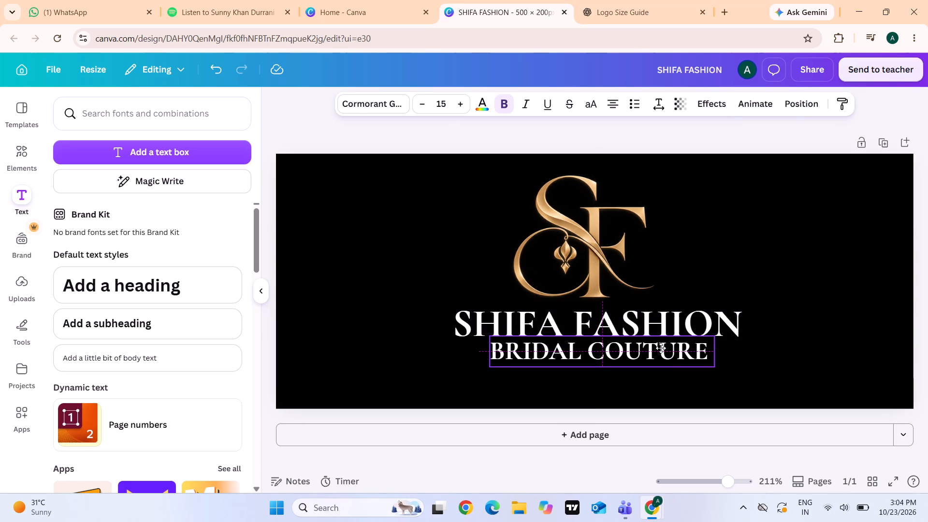
{"action": "left_click", "coordinate": [797, 362]}
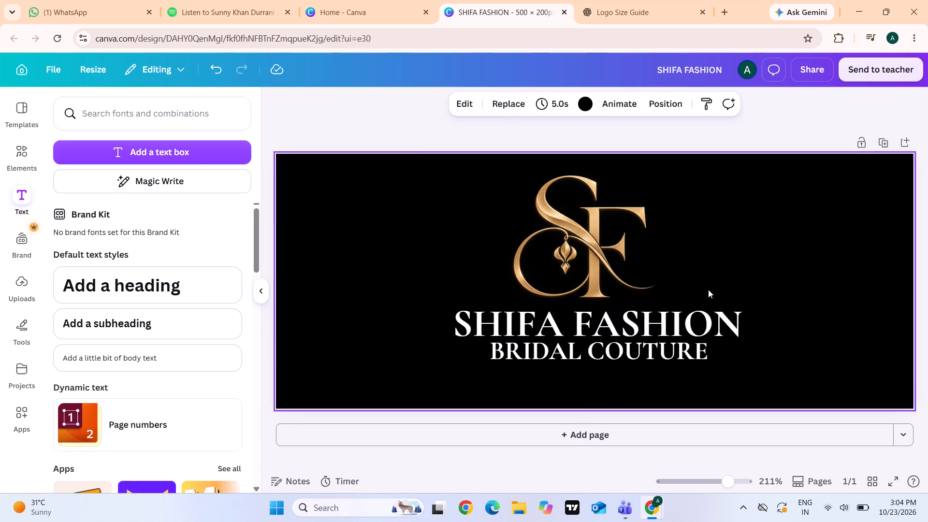
Move the gold SF monogram slightly to the right so it is centred horizontally on the page.
{"action": "left_click", "coordinate": [609, 248]}
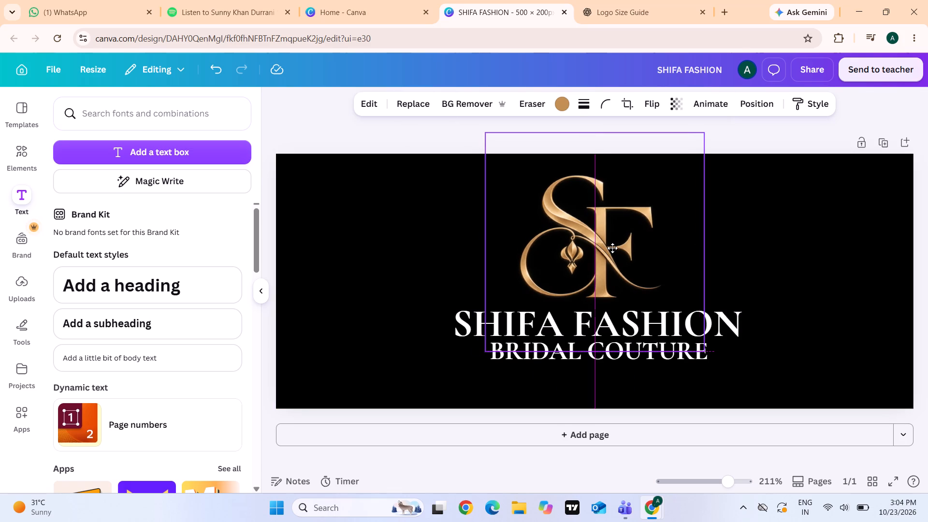
{"action": "left_click", "coordinate": [775, 281]}
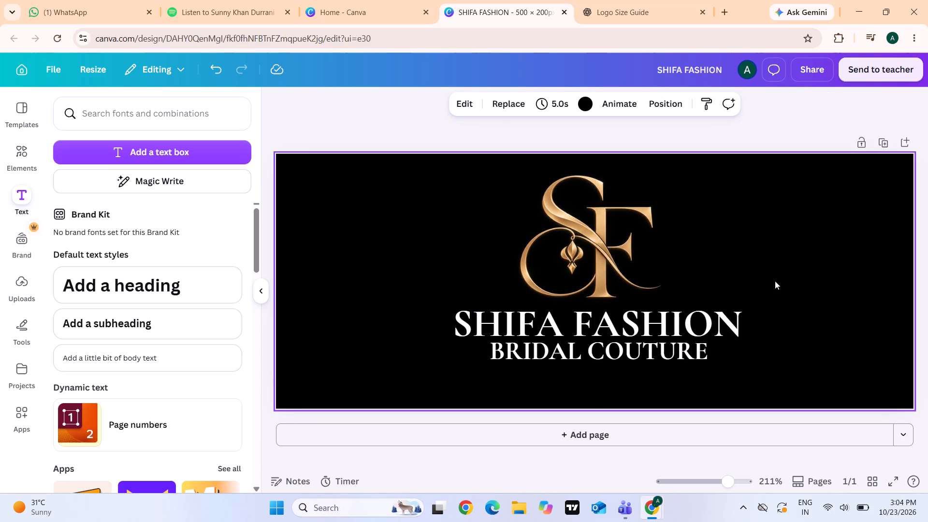
Browse the recently used and recommended elements for a decoration that suits the bridal logo.
{"action": "left_click", "coordinate": [725, 323]}
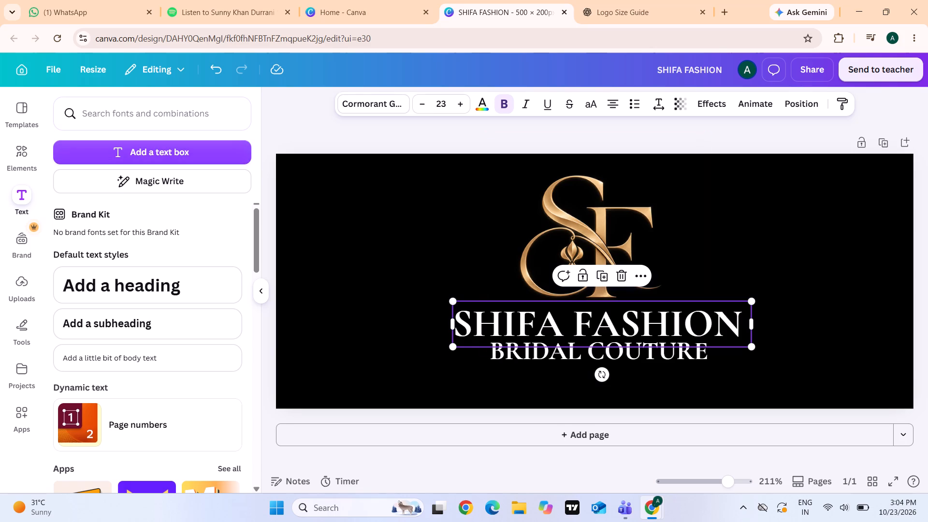
{"action": "left_click", "coordinate": [22, 145]}
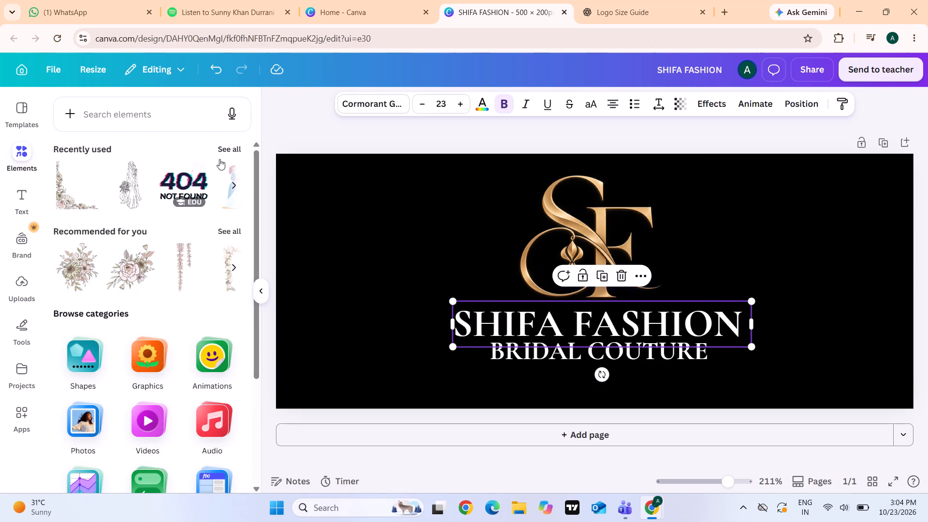
{"action": "left_click", "coordinate": [228, 151]}
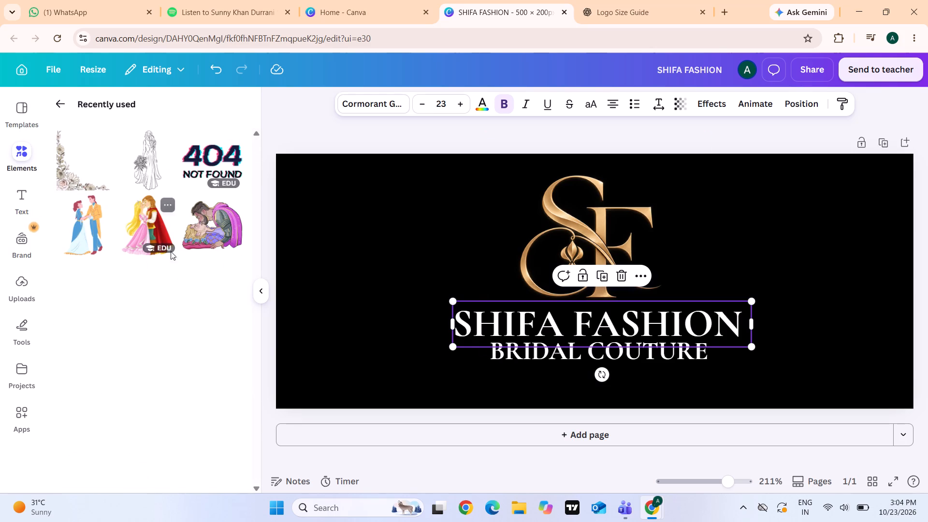
{"action": "left_click", "coordinate": [64, 101]}
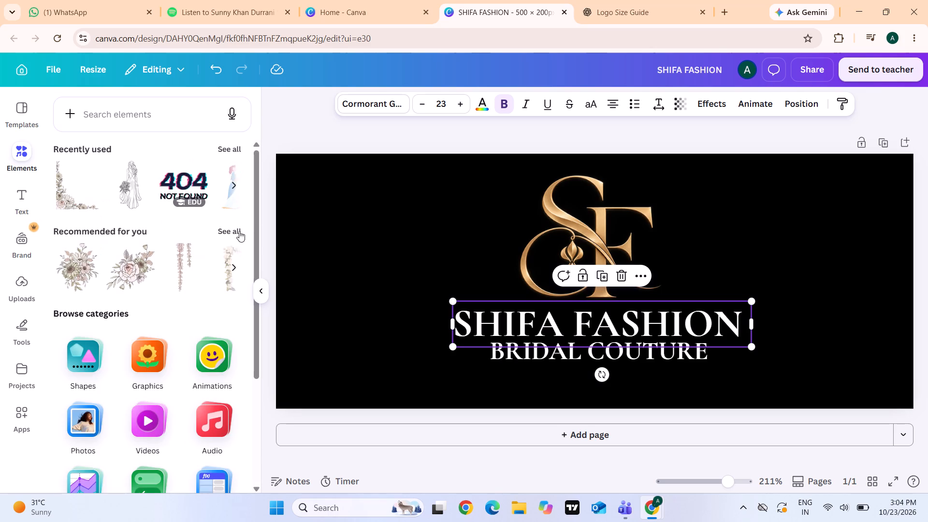
{"action": "left_click", "coordinate": [236, 234]}
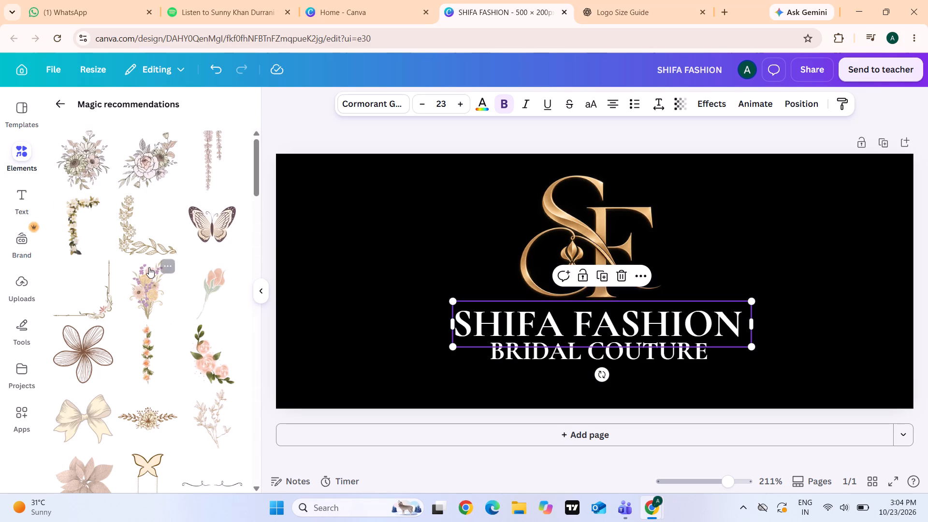
{"action": "scroll", "coordinate": [149, 267], "scroll_direction": "down", "scroll_amount": 12}
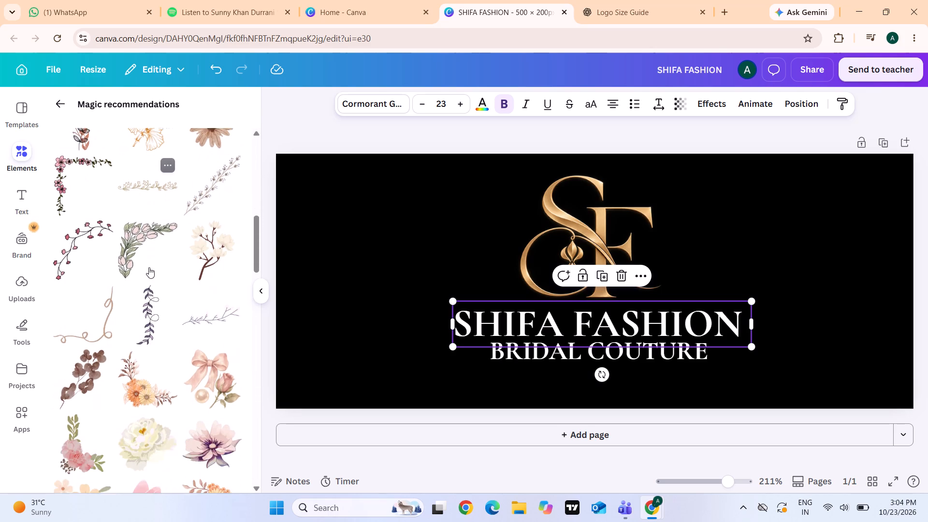
{"action": "scroll", "coordinate": [149, 267], "scroll_direction": "down", "scroll_amount": 3}
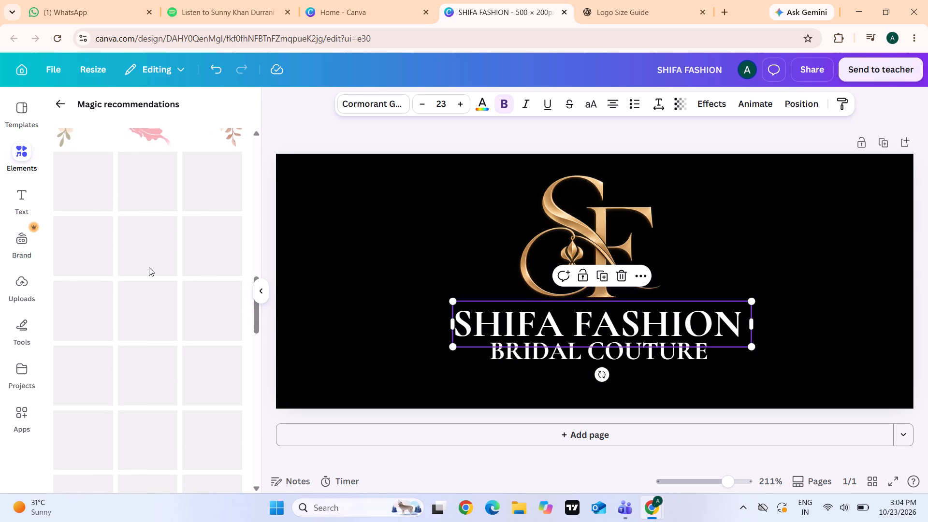
{"action": "scroll", "coordinate": [149, 267], "scroll_direction": "down", "scroll_amount": 2}
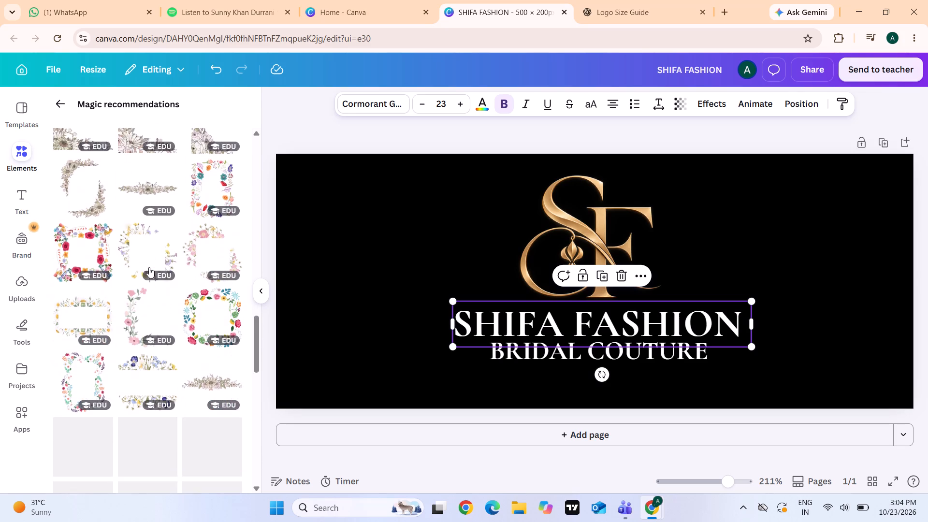
{"action": "scroll", "coordinate": [149, 267], "scroll_direction": "down", "scroll_amount": 5}
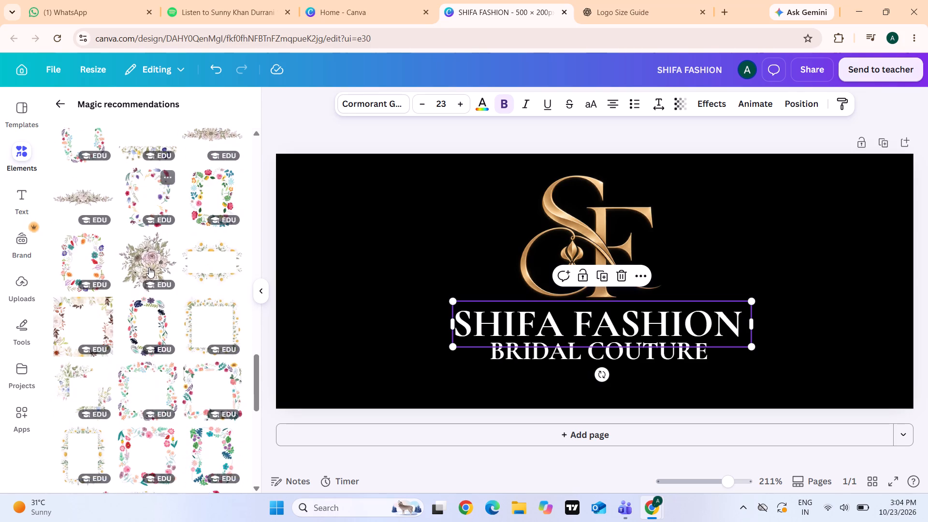
{"action": "scroll", "coordinate": [149, 267], "scroll_direction": "down", "scroll_amount": 4}
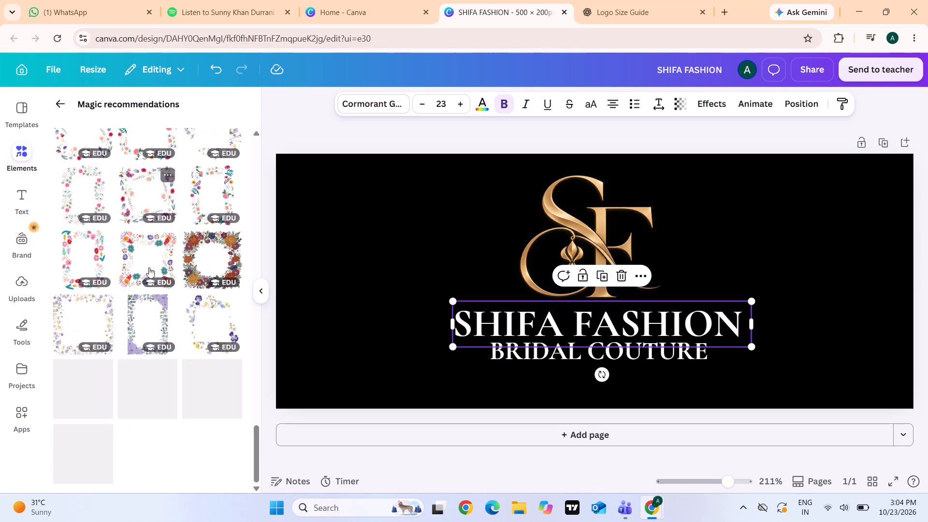
{"action": "scroll", "coordinate": [149, 267], "scroll_direction": "down", "scroll_amount": 5}
{"action": "scroll", "coordinate": [149, 267], "scroll_direction": "up", "scroll_amount": 1}
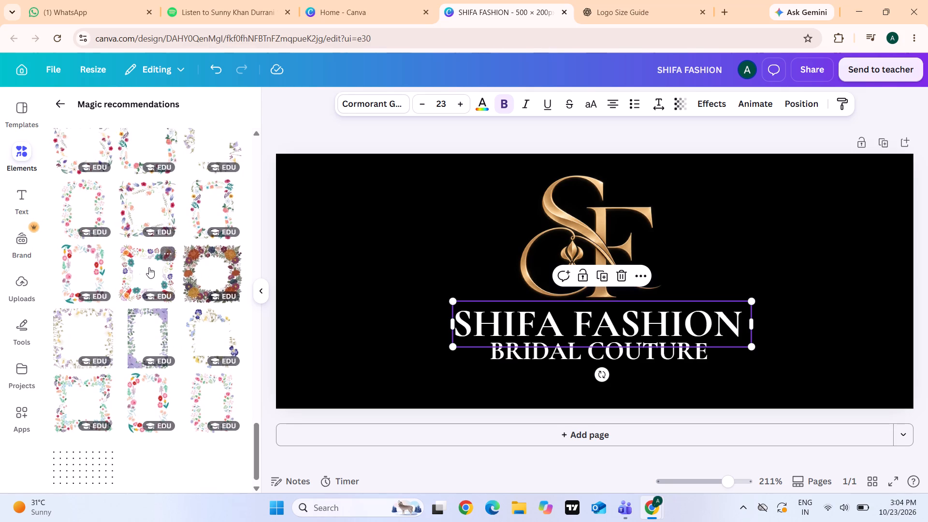
{"action": "scroll", "coordinate": [149, 267], "scroll_direction": "up", "scroll_amount": 19}
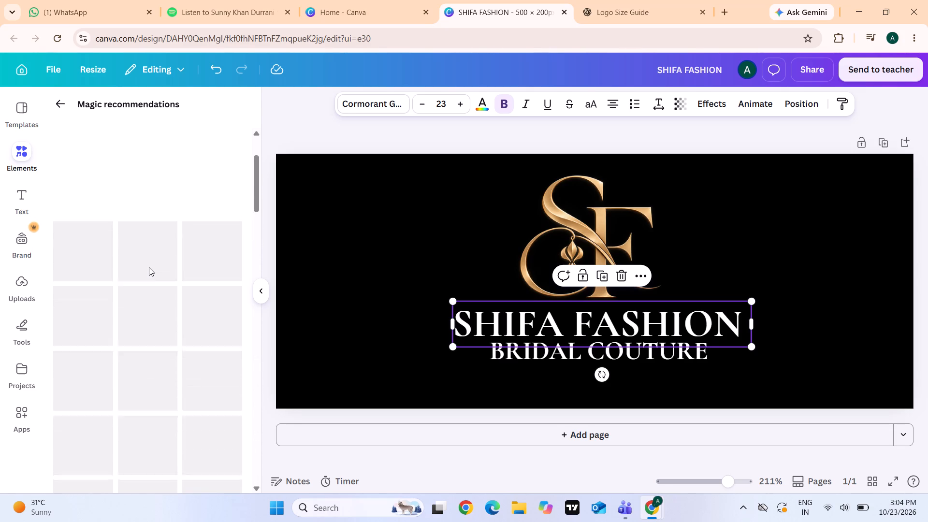
{"action": "scroll", "coordinate": [149, 267], "scroll_direction": "down", "scroll_amount": 15}
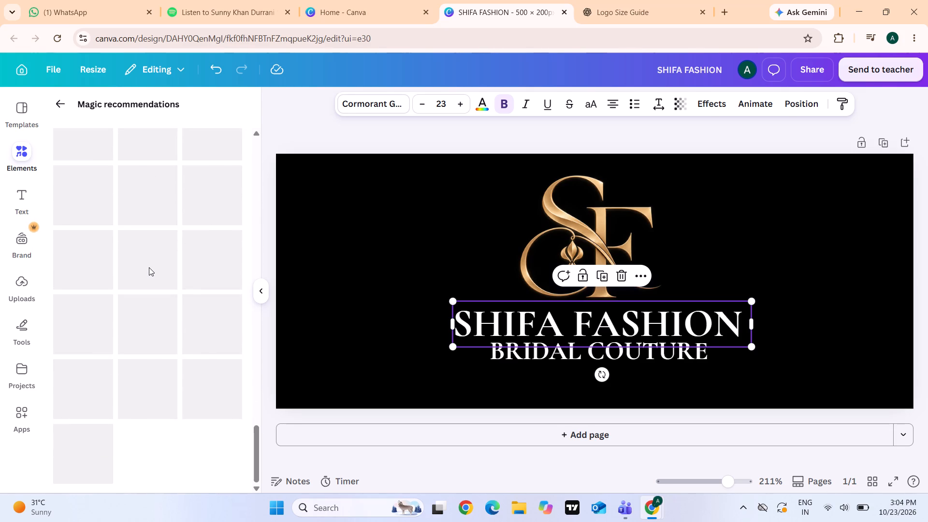
{"action": "scroll", "coordinate": [149, 267], "scroll_direction": "down", "scroll_amount": 5}
{"action": "scroll", "coordinate": [149, 267], "scroll_direction": "up", "scroll_amount": 12}
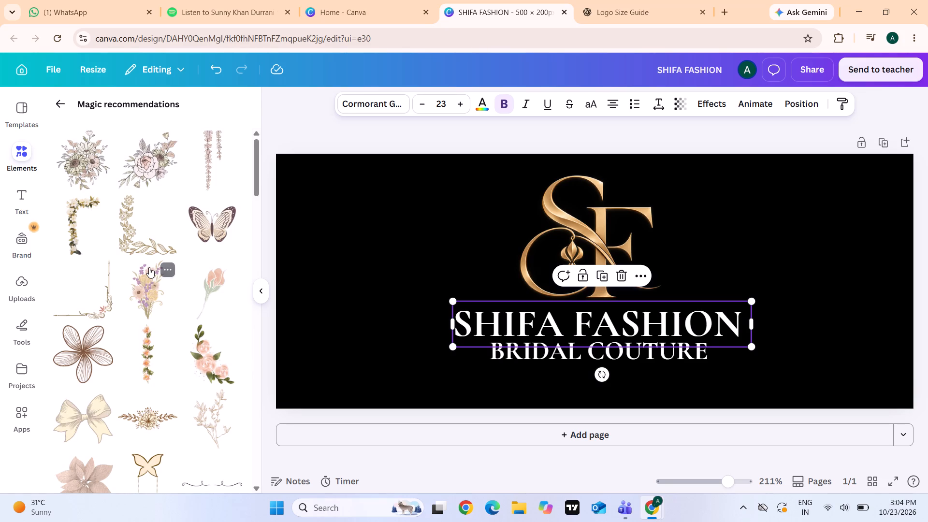
Browse the templates, element categories, recently used elements and recent searches for a decoration that suits the bridal logo.
{"action": "left_click", "coordinate": [19, 113]}
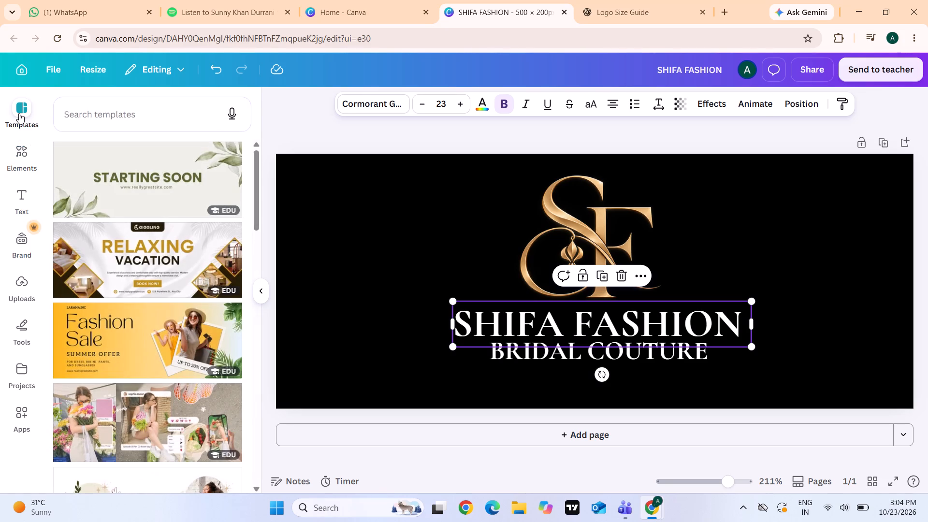
{"action": "left_click", "coordinate": [20, 145]}
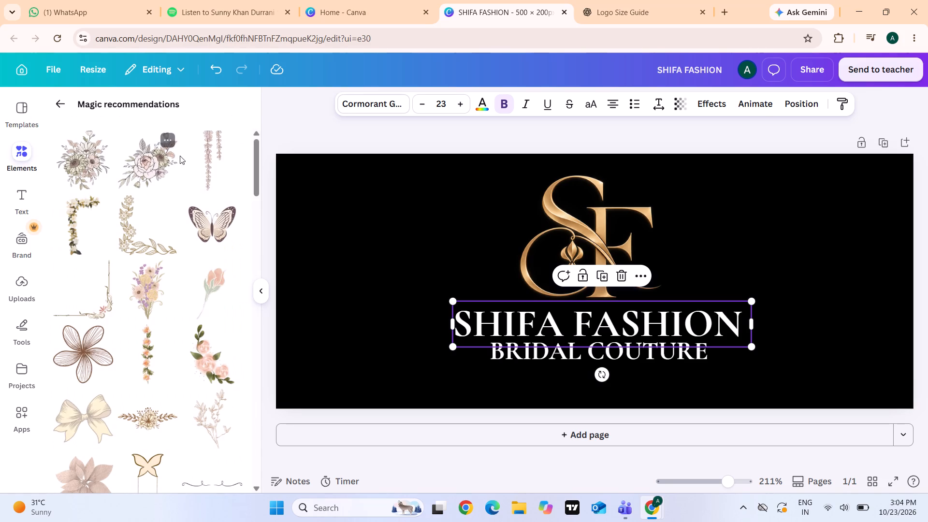
{"action": "left_click", "coordinate": [57, 103]}
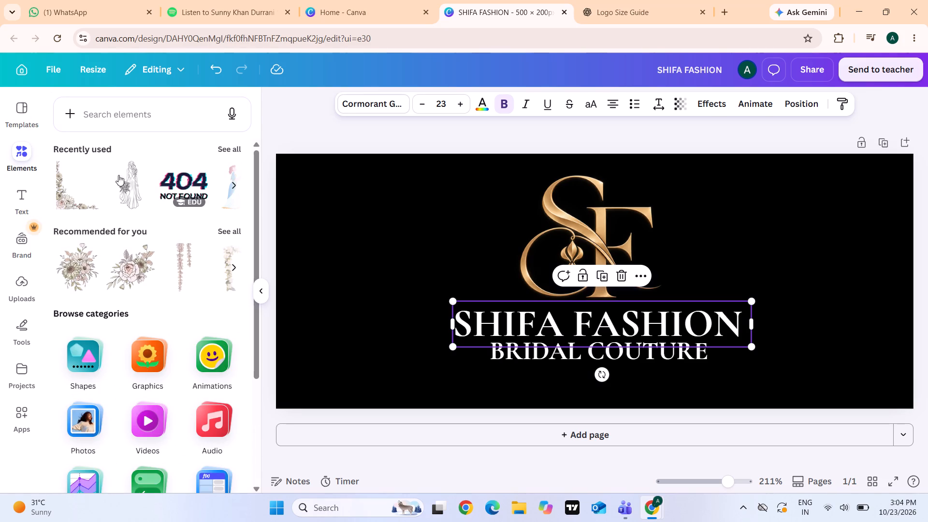
{"action": "scroll", "coordinate": [138, 280], "scroll_direction": "down", "scroll_amount": 8}
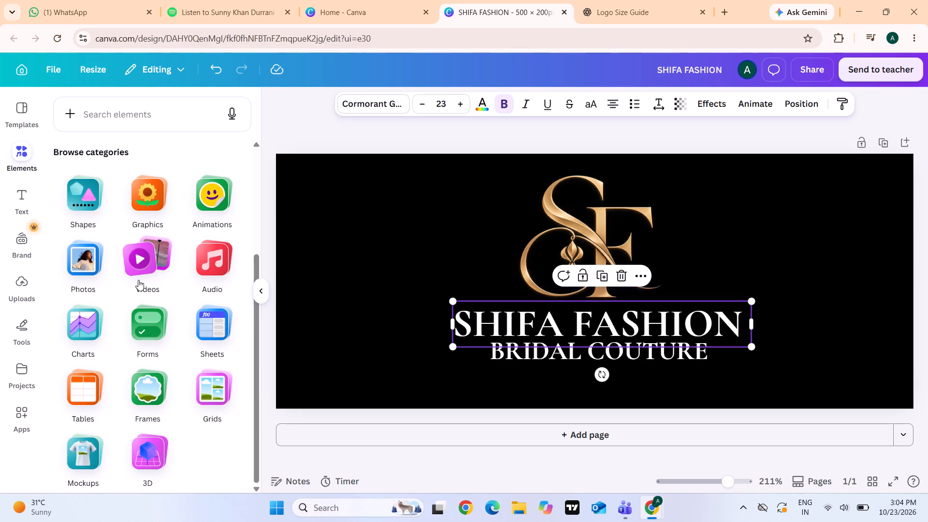
{"action": "scroll", "coordinate": [138, 280], "scroll_direction": "up", "scroll_amount": 9}
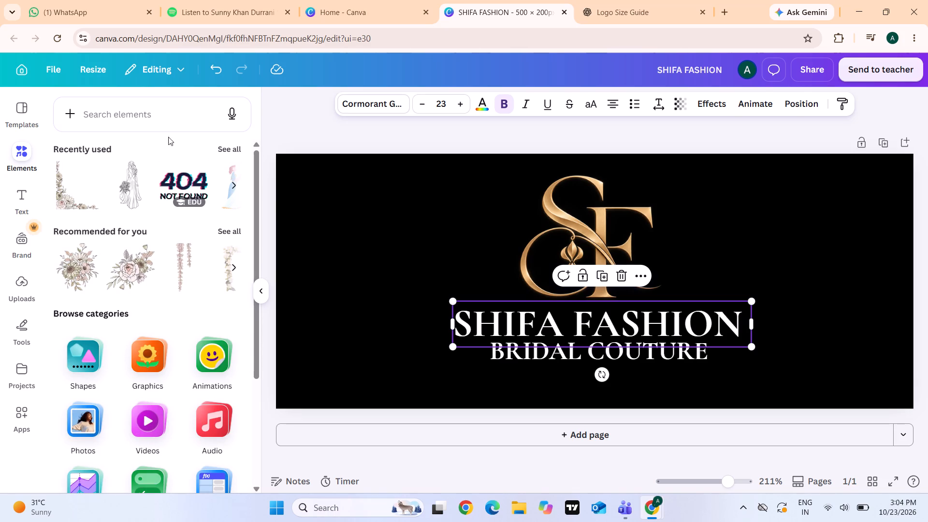
{"action": "left_click", "coordinate": [236, 185]}
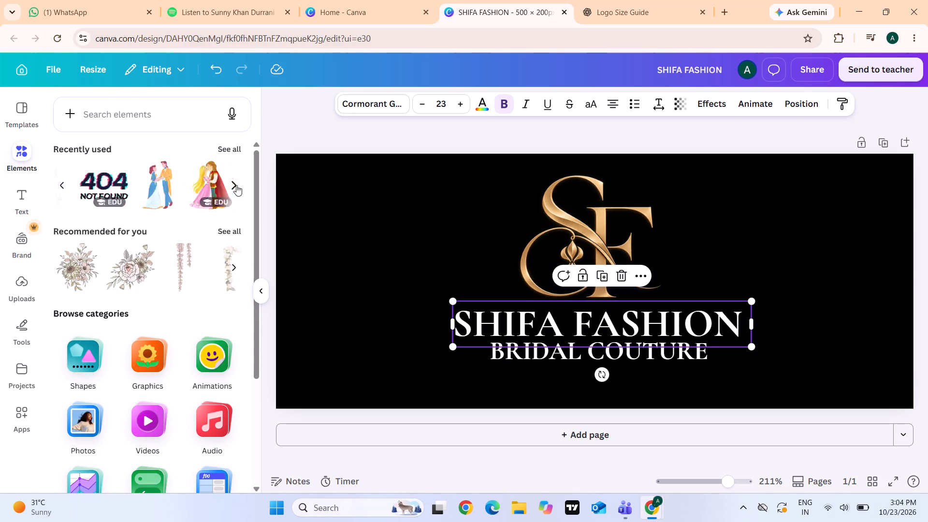
{"action": "left_click", "coordinate": [98, 117]}
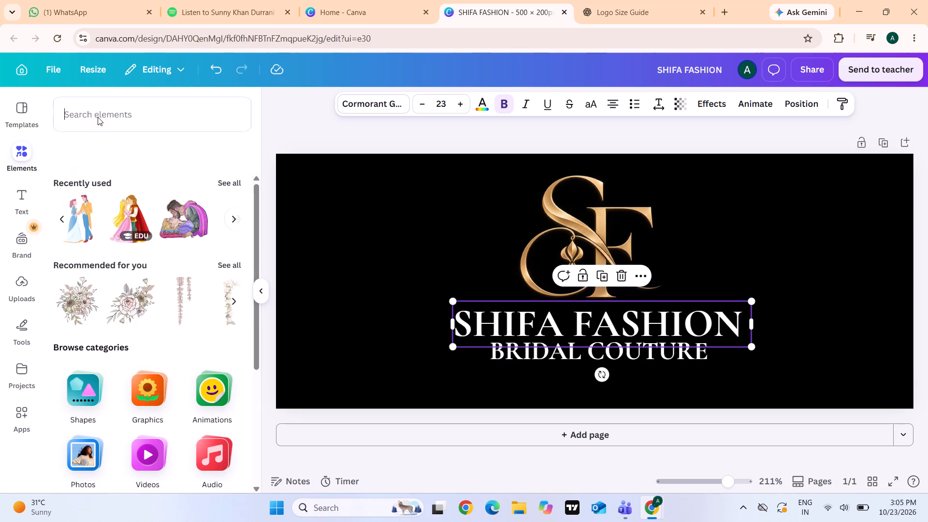
{"action": "left_click", "coordinate": [61, 228]}
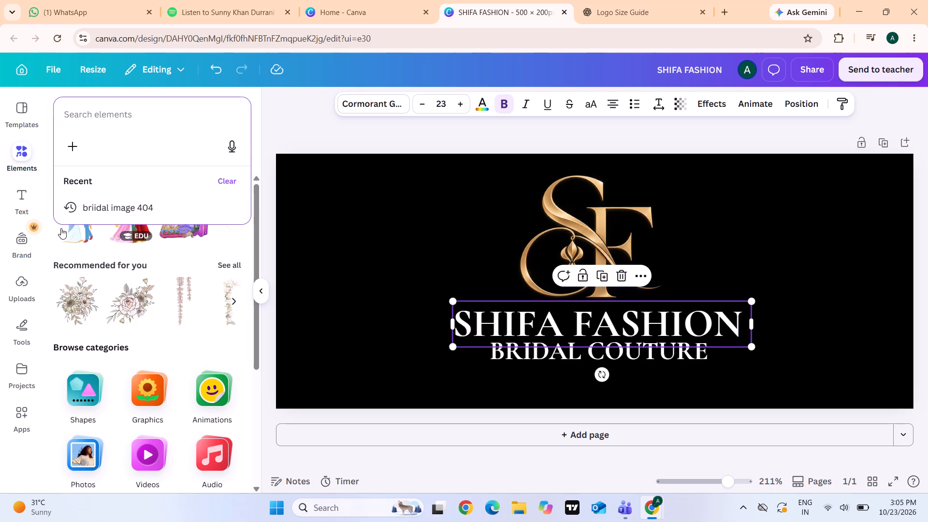
{"action": "left_click", "coordinate": [60, 188]}
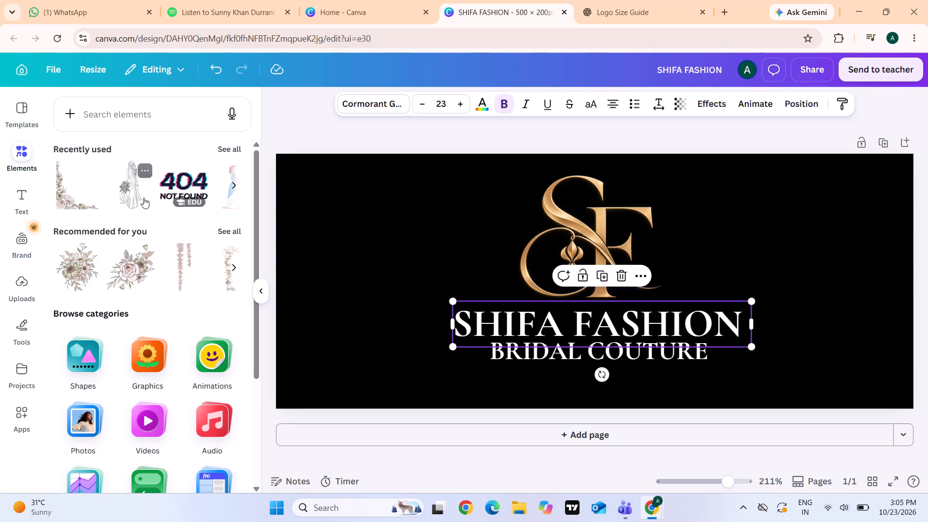
{"action": "left_click", "coordinate": [321, 190]}
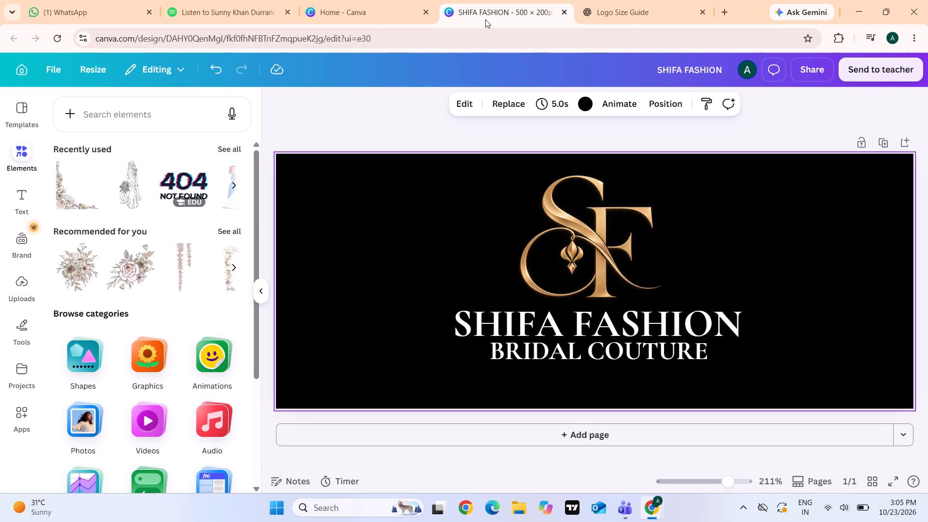
Move the gold SF monogram slightly left above the SHIFA FASHION heading, keeping its height on the page.
{"action": "left_click", "coordinate": [640, 199]}
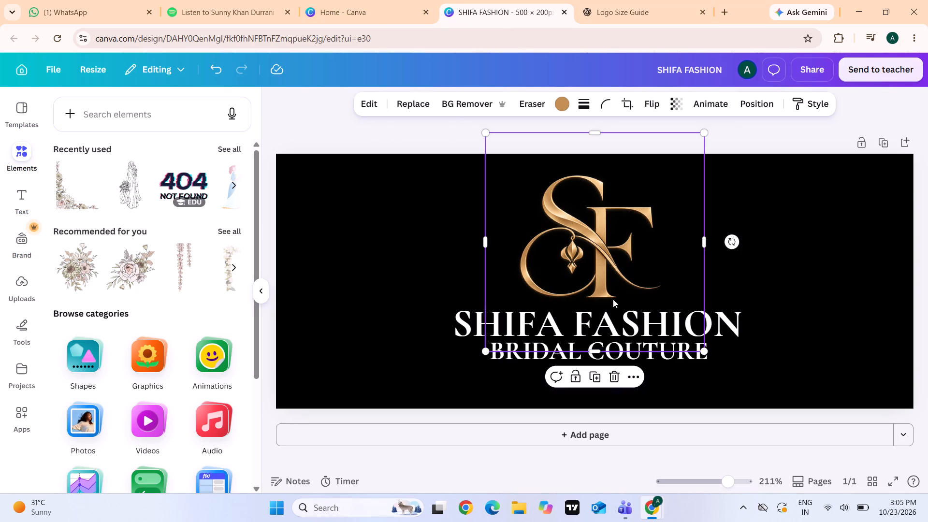
{"action": "left_click_drag", "start_coordinate": [612, 316], "coordinate": [606, 317]}
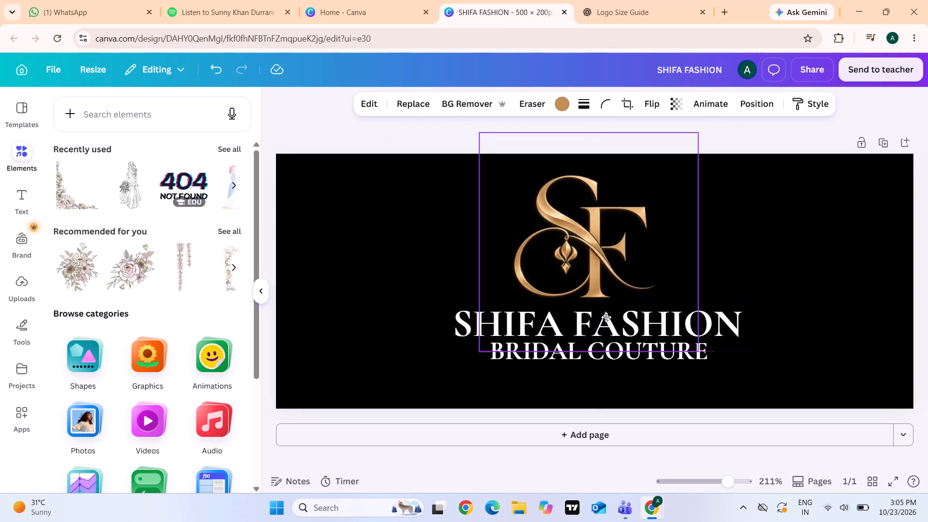
{"action": "left_click_drag", "start_coordinate": [606, 317], "coordinate": [605, 317]}
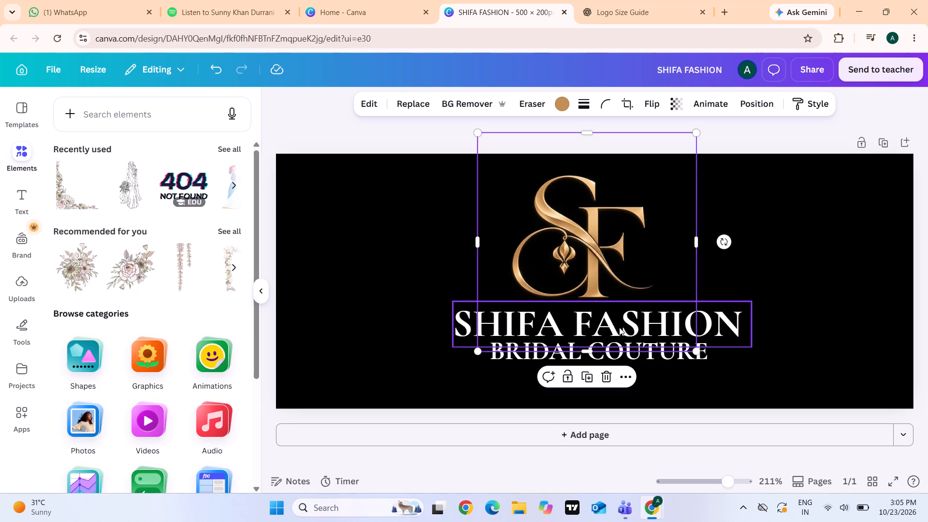
Set the BRIDAL COUTURE subheading's font size to 13.
{"action": "left_click", "coordinate": [619, 327]}
{"action": "left_click", "coordinate": [643, 348]}
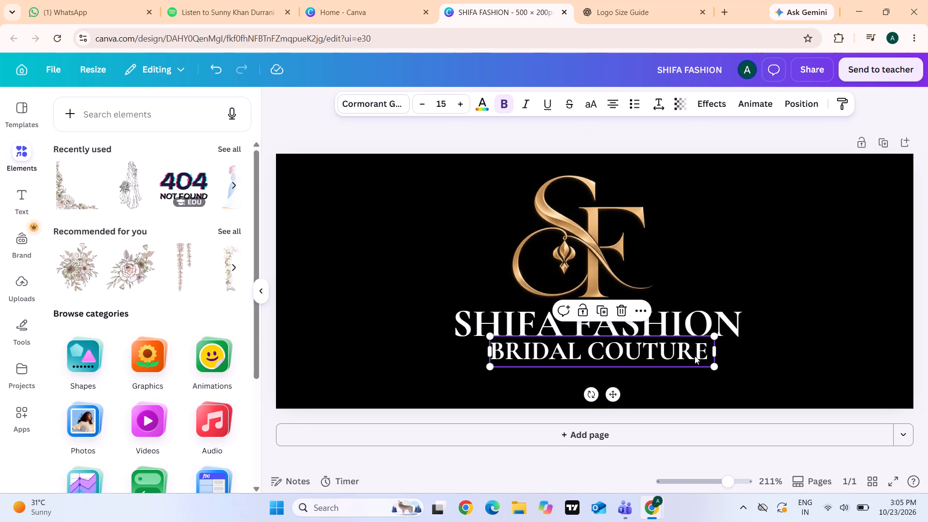
{"action": "left_click", "coordinate": [447, 100]}
{"action": "key", "text": "BackSpace"}
{"action": "type", "text": "13"}
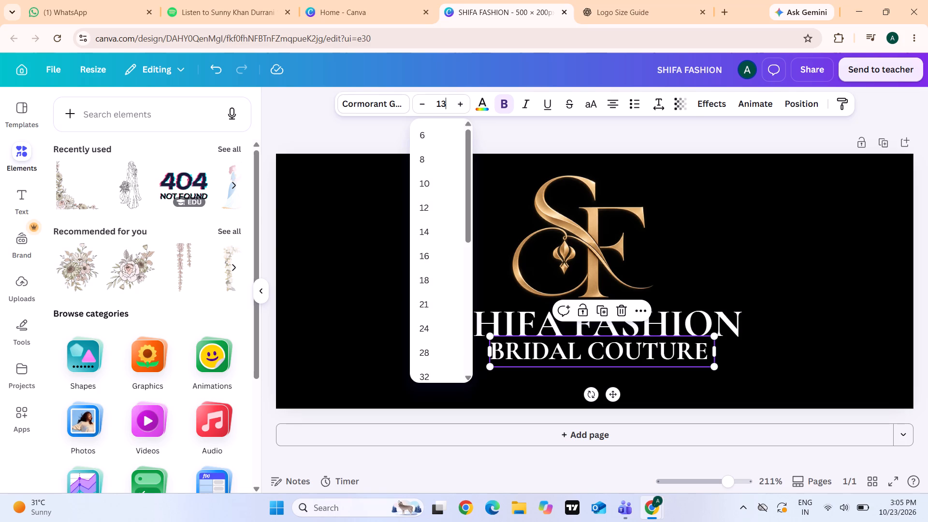
{"action": "key", "text": "Return"}
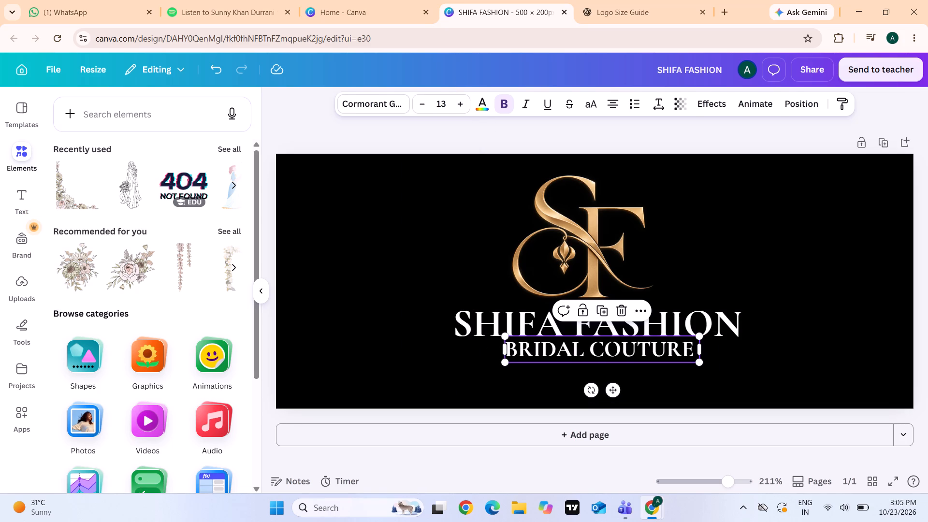
Set the SHIFA FASHION heading's font size to 21.
{"action": "left_click", "coordinate": [443, 324]}
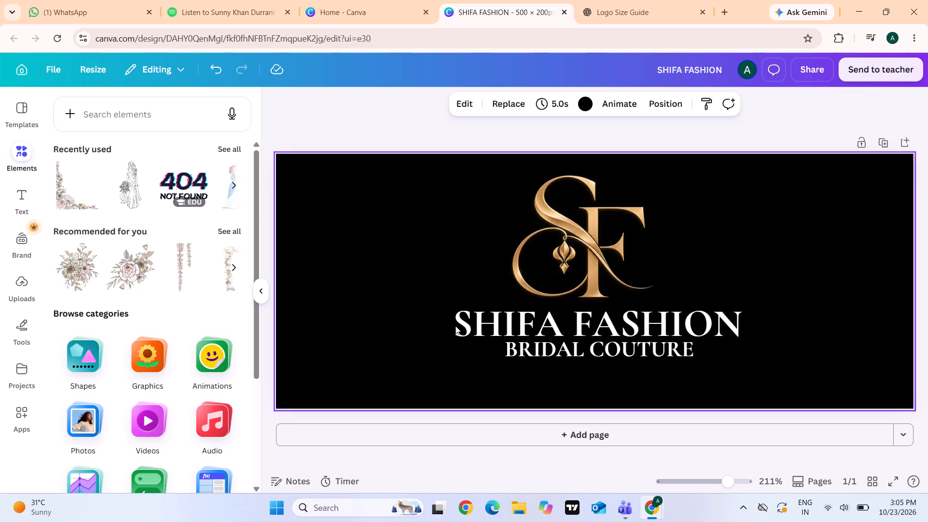
{"action": "left_click", "coordinate": [457, 327]}
{"action": "left_click", "coordinate": [448, 108]}
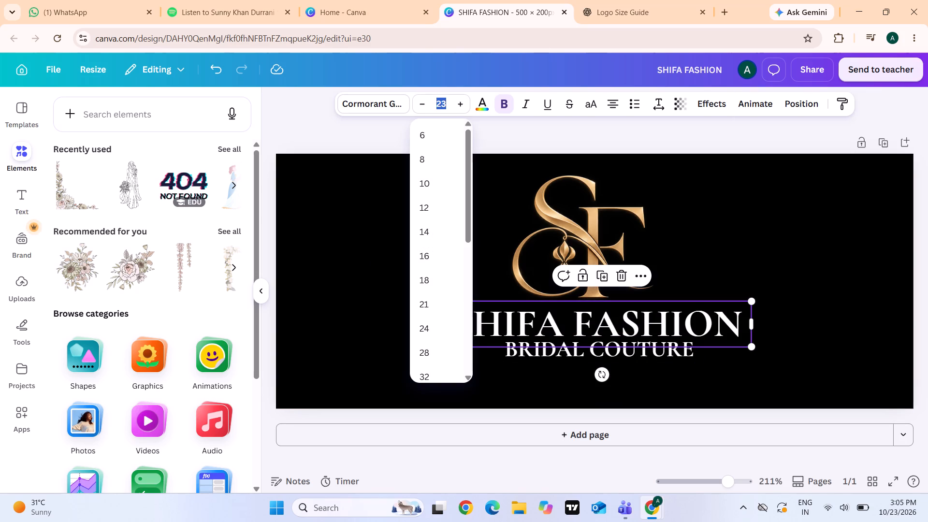
{"action": "key", "text": "BackSpace"}
{"action": "key", "text": "BackSpace"}
{"action": "type", "text": "22"}
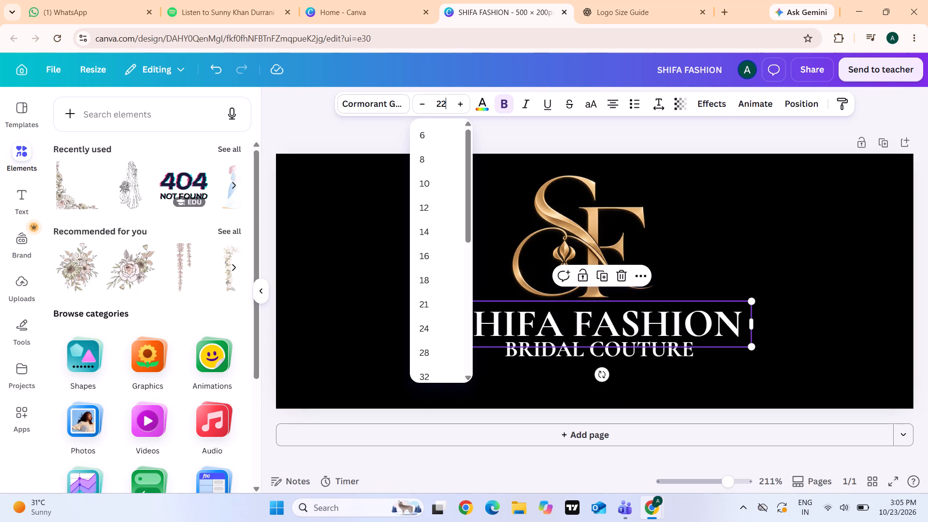
{"action": "key", "text": "BackSpace"}
{"action": "key", "text": "1"}
{"action": "key", "text": "Return"}
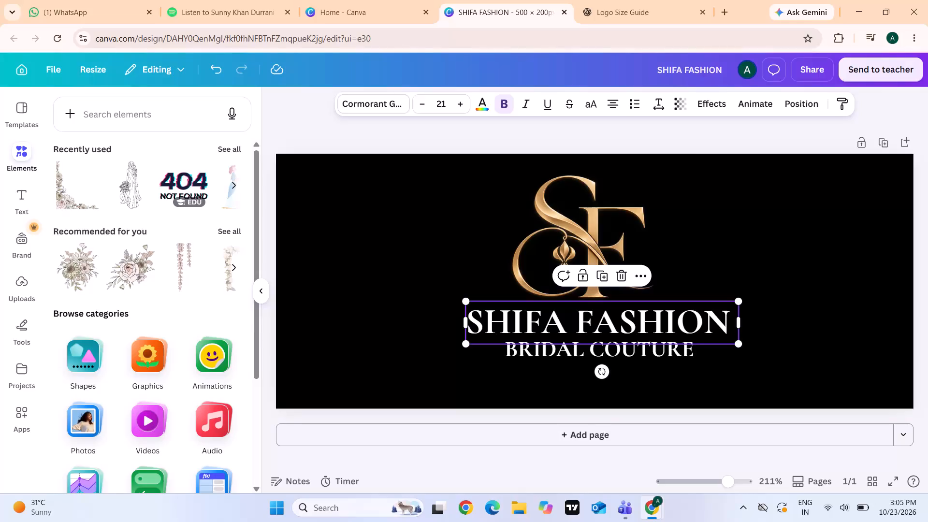
Move the SHIFA FASHION heading and the BRIDAL COUTURE subheading slightly left and up so both are centred horizontally on the page.
{"action": "left_click_drag", "start_coordinate": [689, 319], "coordinate": [680, 318]}
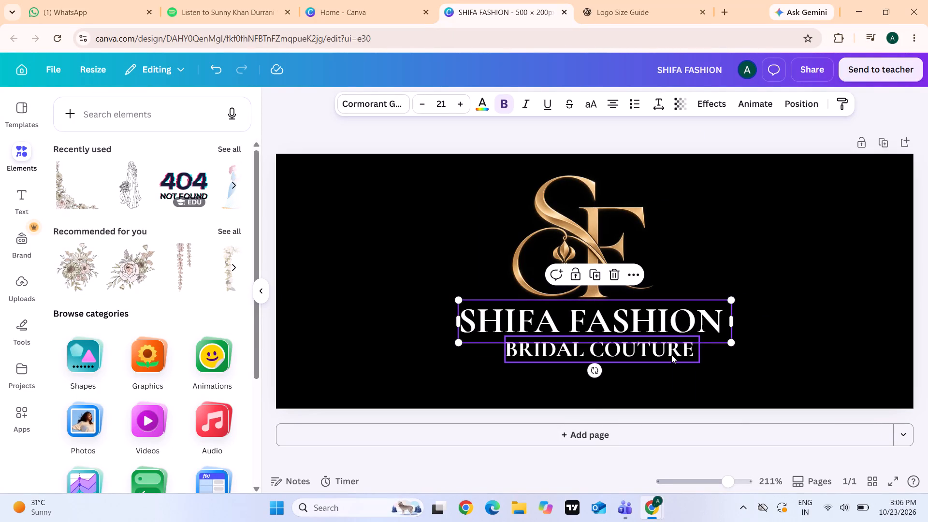
{"action": "left_click_drag", "start_coordinate": [671, 355], "coordinate": [662, 353]}
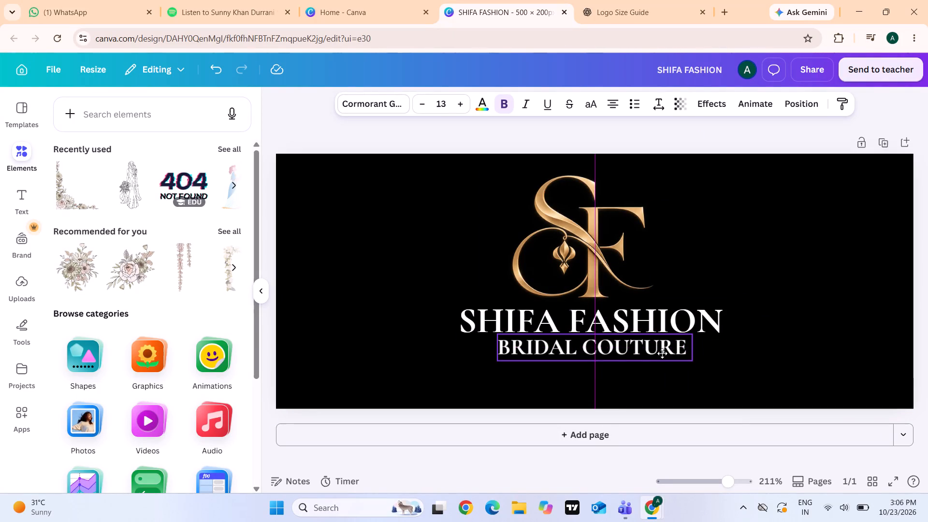
{"action": "left_click_drag", "start_coordinate": [662, 353], "coordinate": [662, 352]}
{"action": "left_click", "coordinate": [810, 358]}
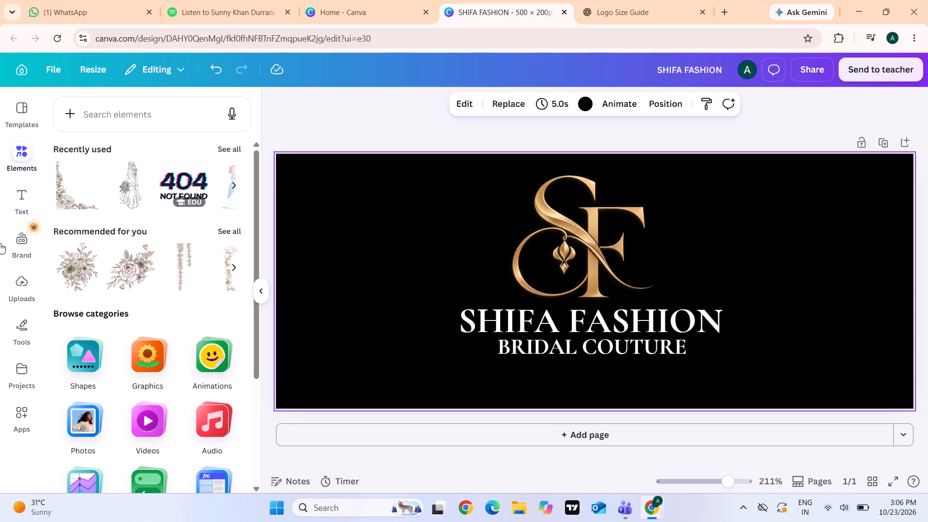
Add a subheading text box at size 8 and replace its placeholder text with a short line of underscores.
{"action": "left_click", "coordinate": [11, 213]}
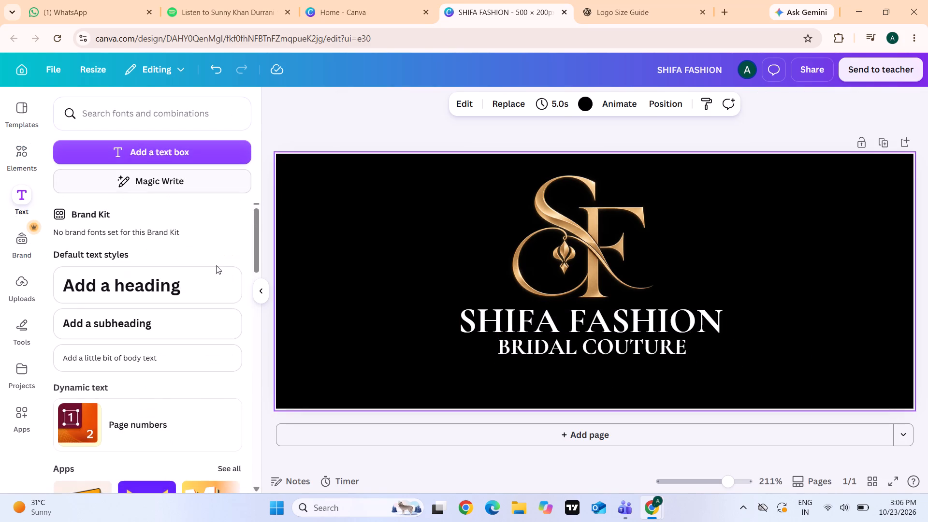
{"action": "left_click", "coordinate": [167, 324]}
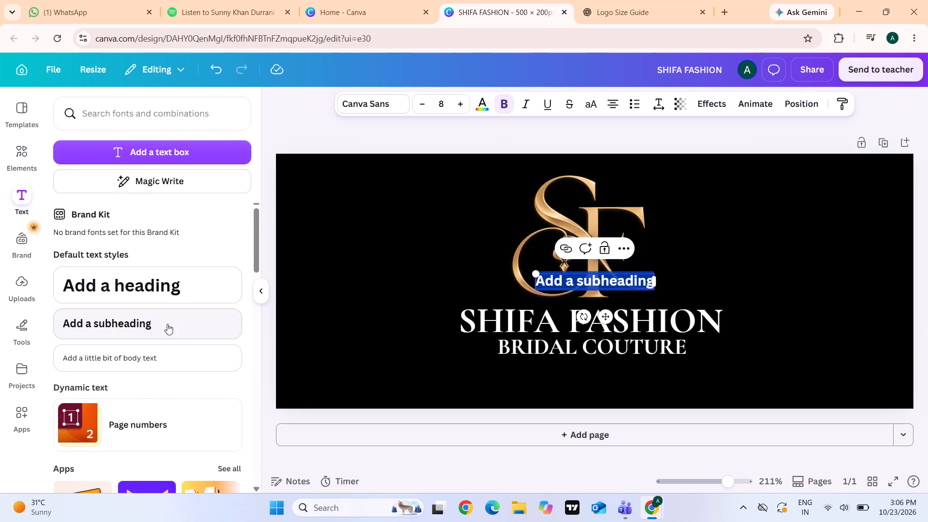
{"action": "type", "text": "-----"}
{"action": "key", "text": "BackSpace"}
{"action": "key", "text": "BackSpace"}
{"action": "key", "text": "BackSpace"}
{"action": "key", "text": "BackSpace"}
{"action": "key", "text": "BackSpace"}
{"action": "key", "text": "BackSpace"}
{"action": "key", "text": "BackSpace"}
{"action": "key", "text": "BackSpace"}
{"action": "key", "text": "BackSpace"}
{"action": "key", "text": "BackSpace"}
{"action": "key", "text": "BackSpace"}
{"action": "key", "text": "BackSpace"}
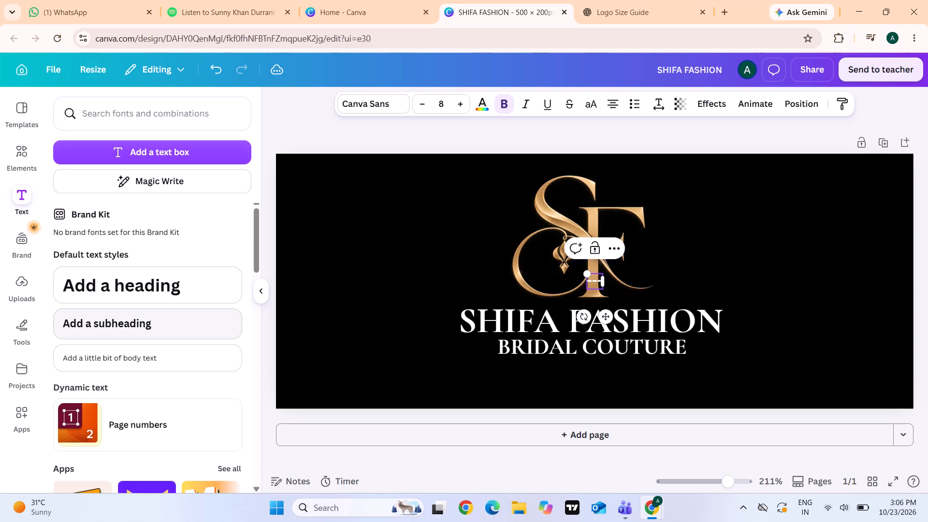
{"action": "key", "text": "BackSpace"}
{"action": "key", "text": "BackSpace"}
{"action": "key", "text": "BackSpace"}
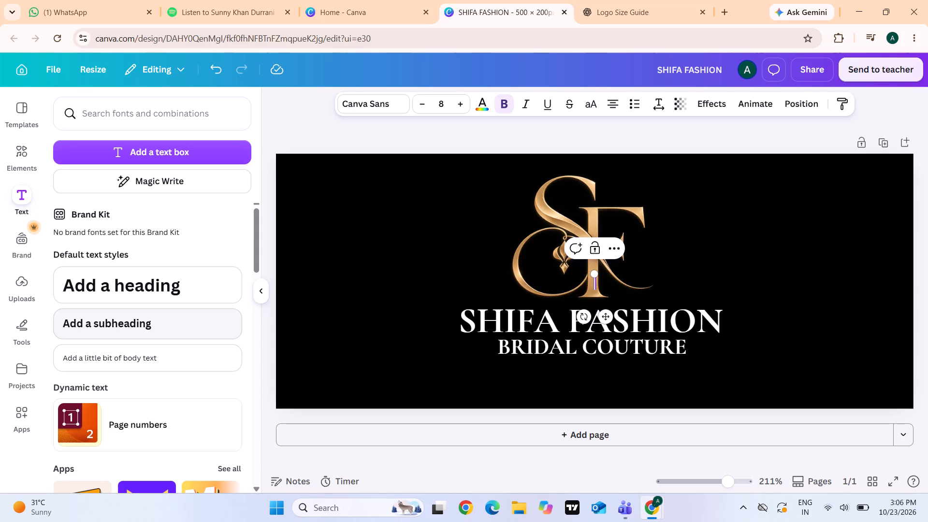
{"action": "type", "text": "_________"}
{"action": "key", "text": "BackSpace"}
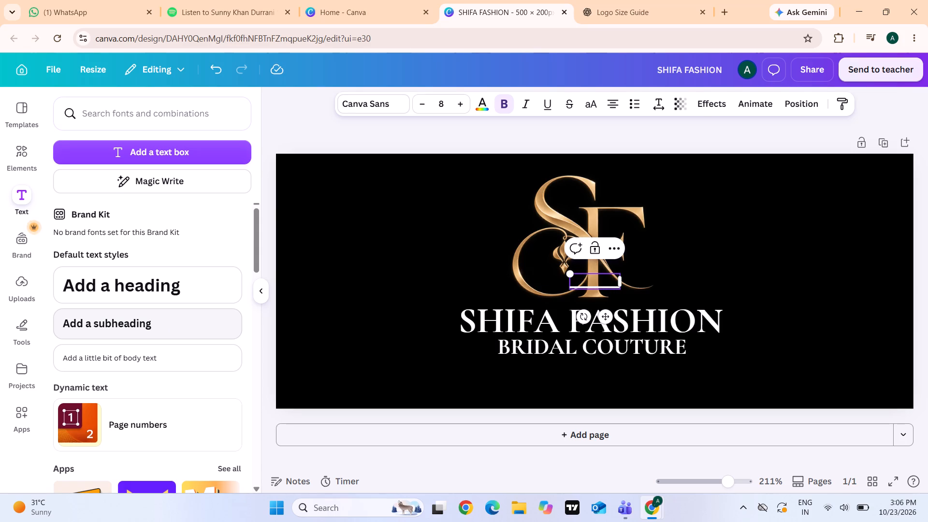
Move the underscore line to just left of the BRIDAL COUTURE subheading, level with the middle of its letters.
{"action": "left_click", "coordinate": [449, 336]}
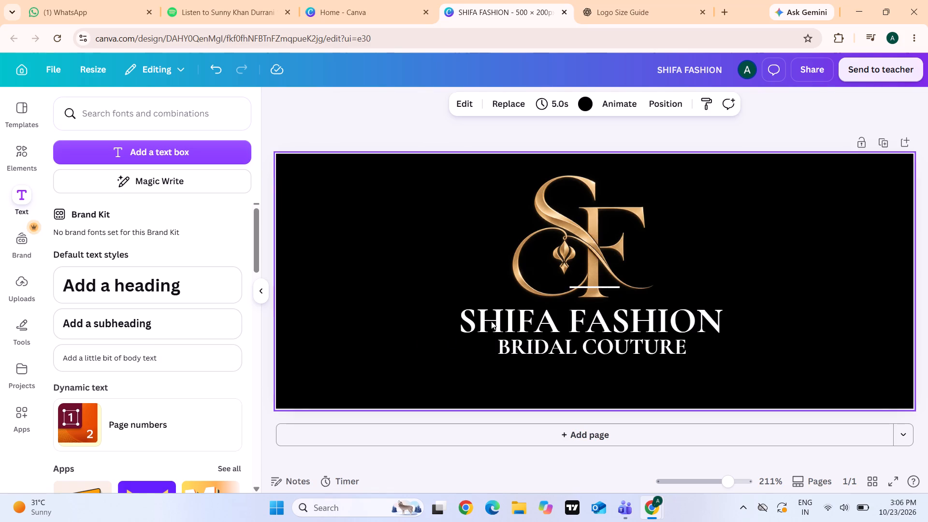
{"action": "left_click_drag", "start_coordinate": [590, 286], "coordinate": [493, 343]}
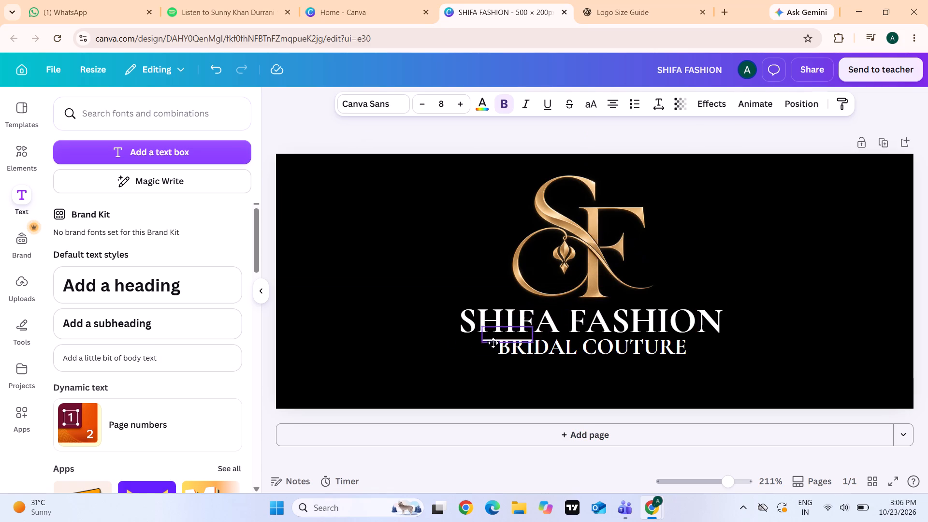
{"action": "left_click_drag", "start_coordinate": [493, 343], "coordinate": [469, 347]}
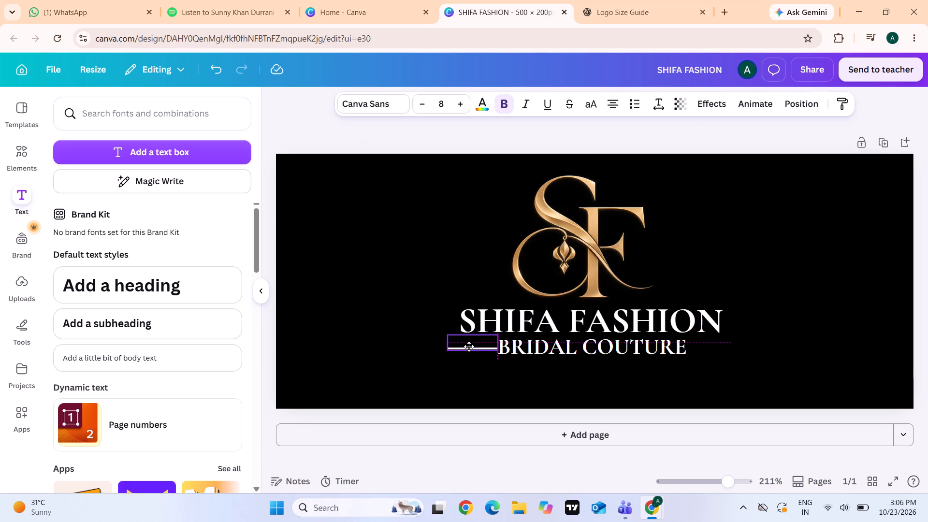
{"action": "left_click_drag", "start_coordinate": [469, 347], "coordinate": [469, 345]}
{"action": "key", "text": "Up"}
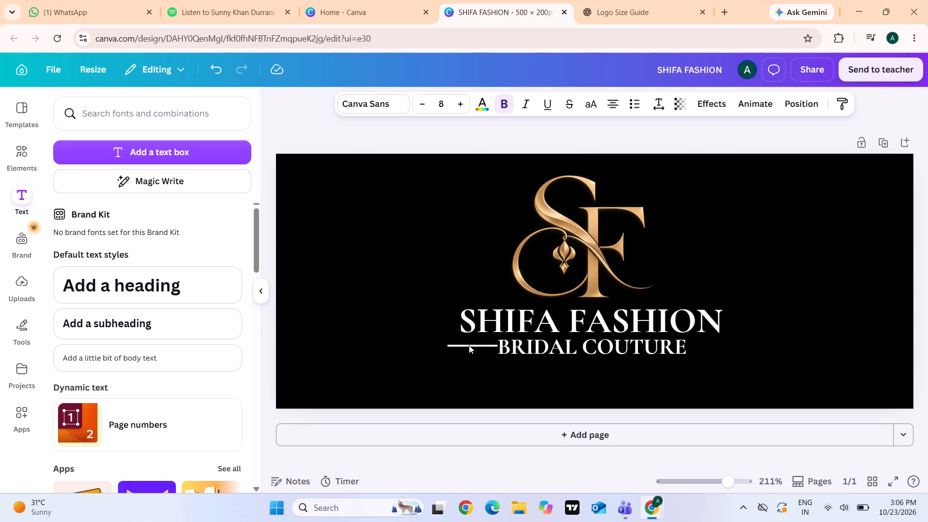
{"action": "key", "text": "Down"}
{"action": "key", "text": "Left"}
{"action": "key", "text": "Left"}
{"action": "key", "text": "Left"}
{"action": "key", "text": "Left"}
{"action": "key", "text": "Right"}
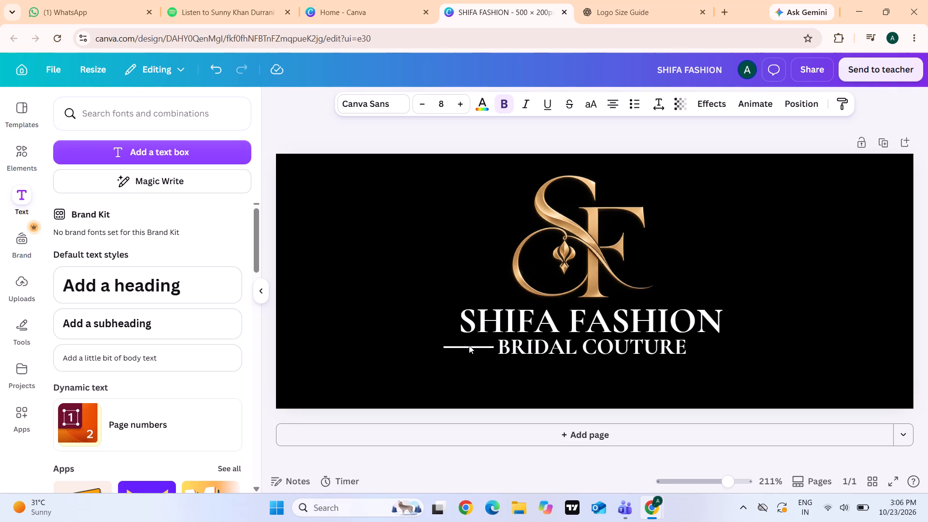
Shorten the line beside BRIDAL COUTURE by deleting two underscores from its text.
{"action": "left_click", "coordinate": [464, 345]}
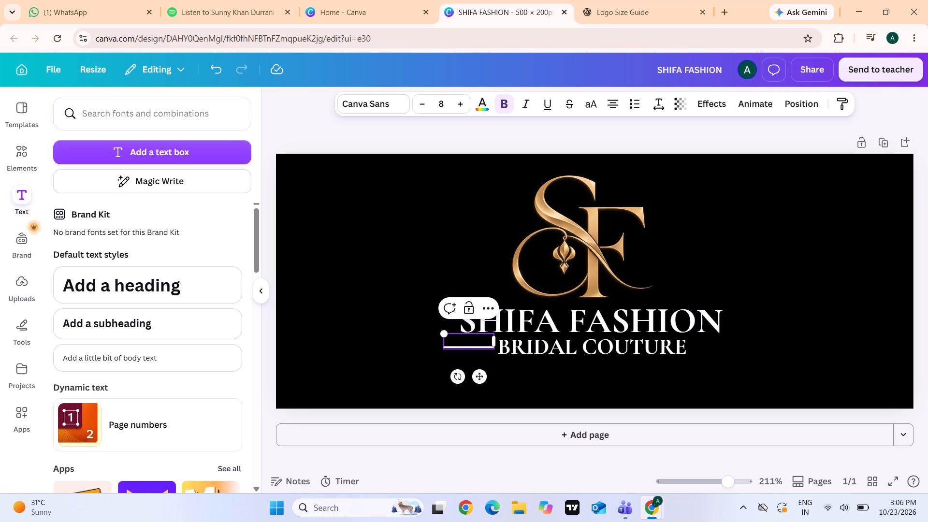
{"action": "key", "text": "BackSpace"}
{"action": "key", "text": "BackSpace"}
{"action": "left_click", "coordinate": [445, 339]}
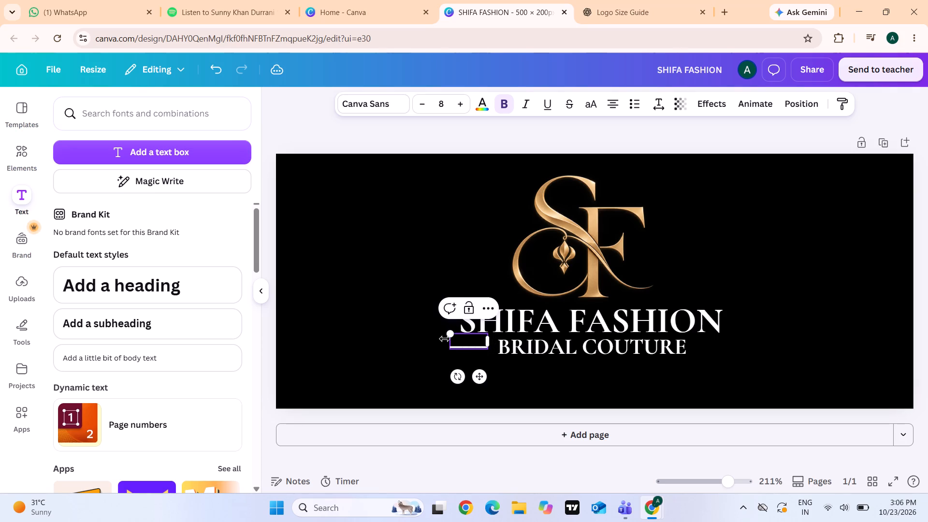
{"action": "left_click", "coordinate": [435, 342]}
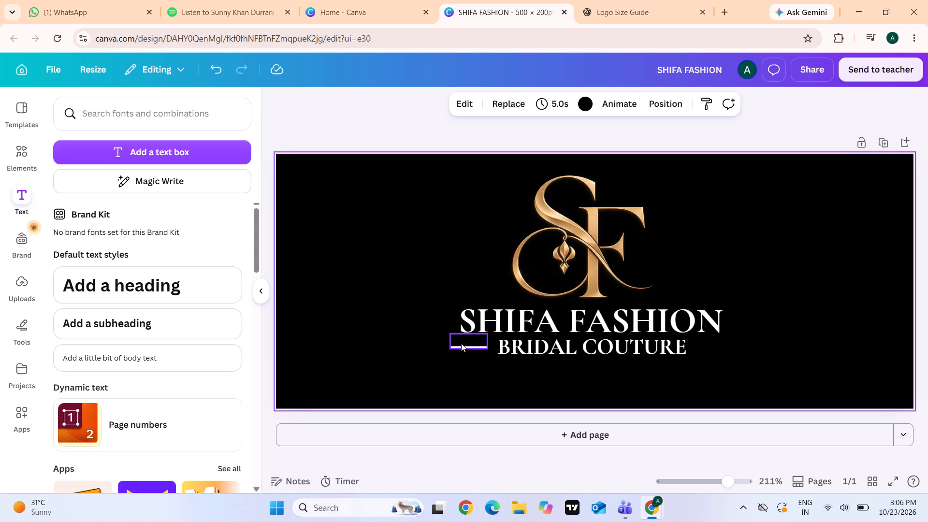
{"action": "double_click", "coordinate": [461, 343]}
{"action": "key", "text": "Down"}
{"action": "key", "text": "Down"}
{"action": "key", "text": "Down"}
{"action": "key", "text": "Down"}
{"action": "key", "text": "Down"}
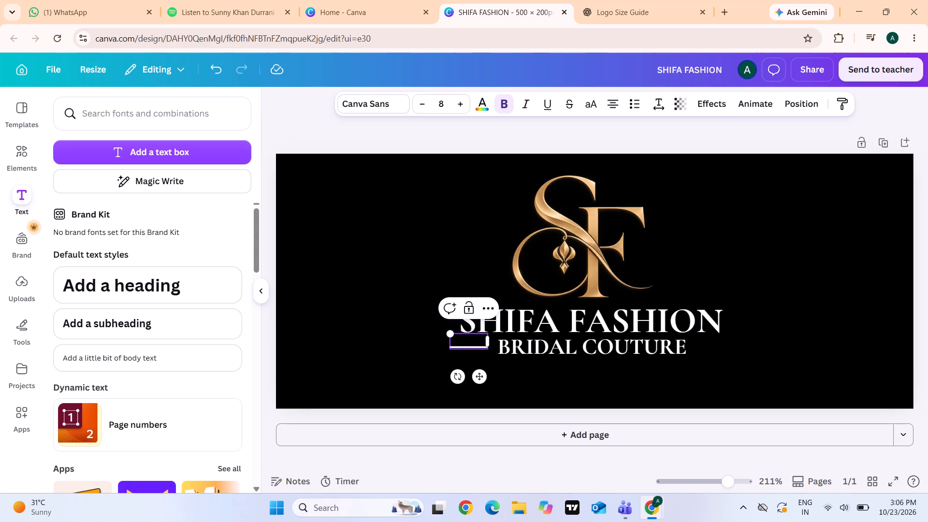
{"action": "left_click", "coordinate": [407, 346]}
Nudge the shortened line right until it sits close to the B of BRIDAL COUTURE, vertically centred on the subheading.
{"action": "left_click", "coordinate": [456, 350]}
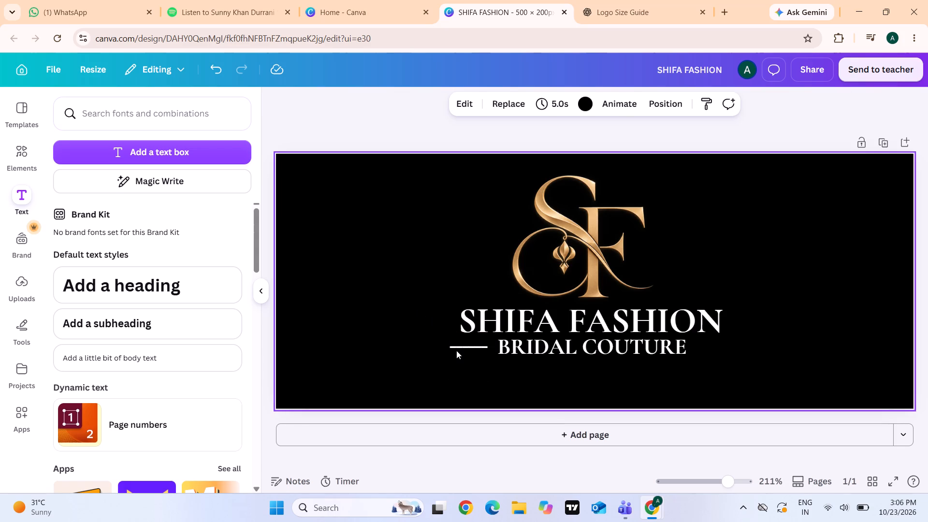
{"action": "left_click", "coordinate": [456, 348]}
{"action": "key", "text": "Down"}
{"action": "key", "text": "Down"}
{"action": "key", "text": "Down"}
{"action": "key", "text": "Down"}
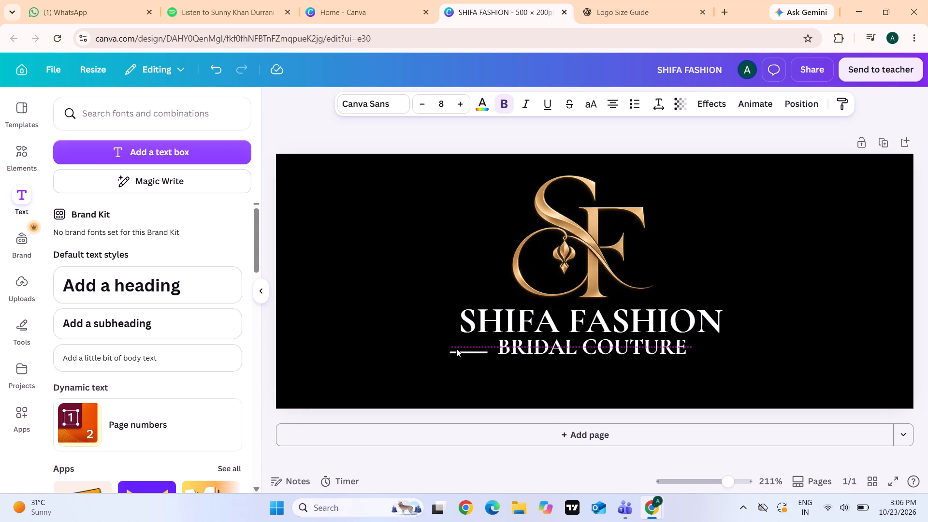
{"action": "key", "text": "Up"}
{"action": "key", "text": "Up"}
{"action": "key", "text": "Up"}
{"action": "key", "text": "Down"}
{"action": "key", "text": "Right"}
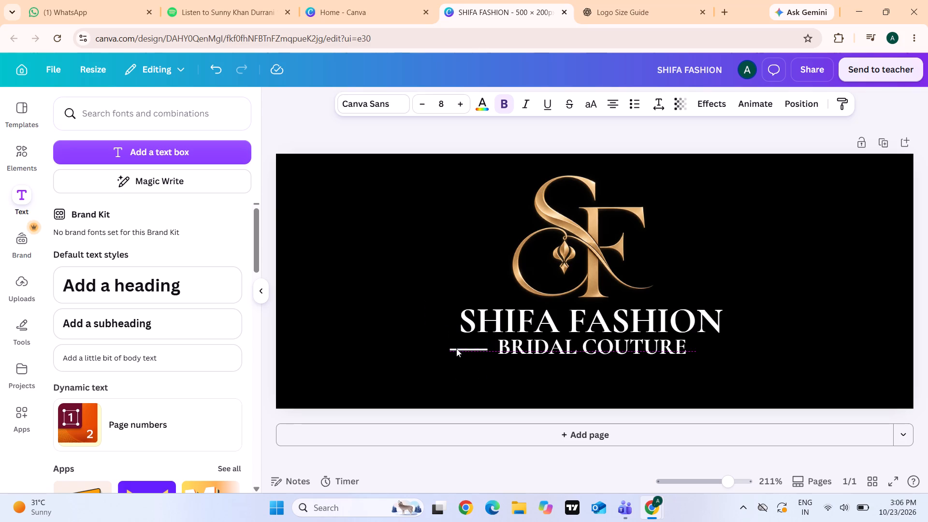
{"action": "key", "text": "Right"}
{"action": "key", "text": "Up"}
{"action": "key", "text": "Up"}
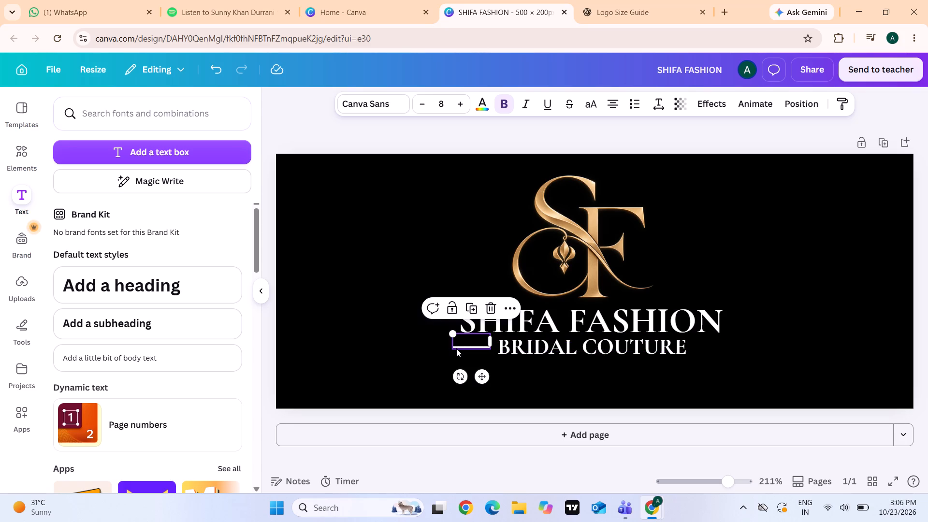
{"action": "key", "text": "Down"}
{"action": "key", "text": "Right"}
{"action": "key", "text": "Right"}
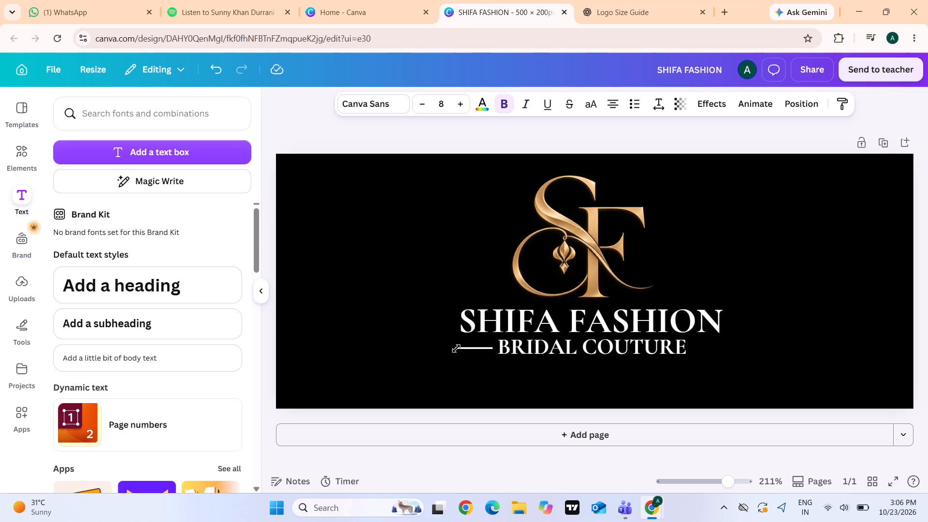
{"action": "key", "text": "Right"}
{"action": "key", "text": "Up"}
{"action": "left_click", "coordinate": [394, 354]}
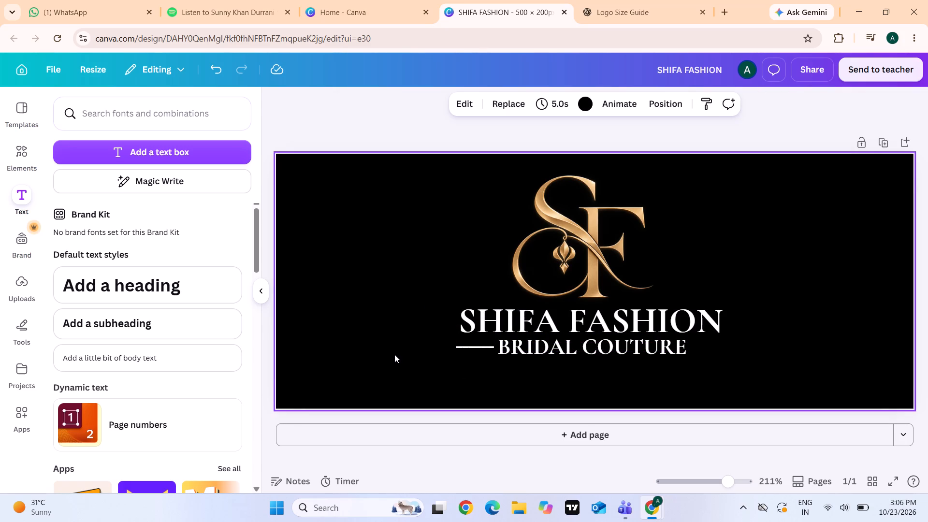
{"action": "left_click", "coordinate": [464, 347]}
{"action": "key", "text": "Right"}
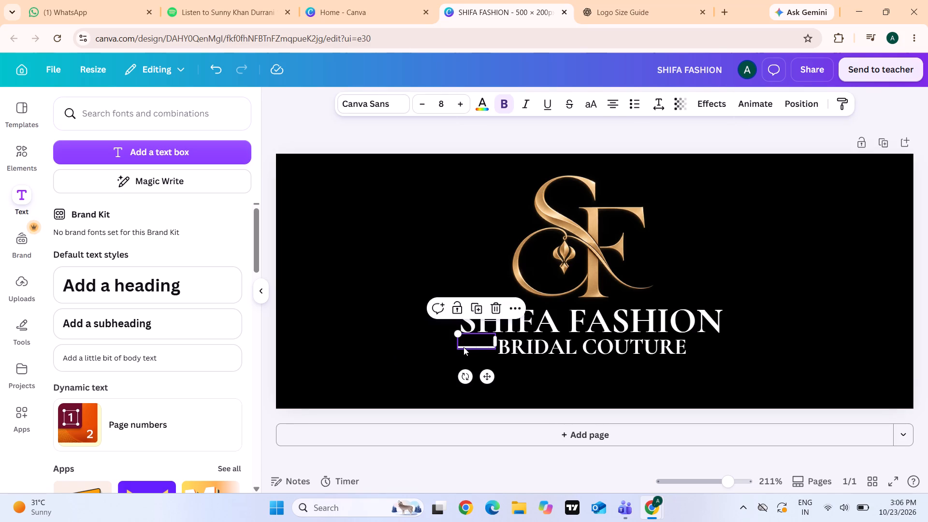
Duplicate the line and place the copy just right of BRIDAL COUTURE, level with the original line.
{"action": "key", "text": "ctrl+c"}
{"action": "left_click", "coordinate": [778, 350]}
{"action": "key", "text": "ctrl+v"}
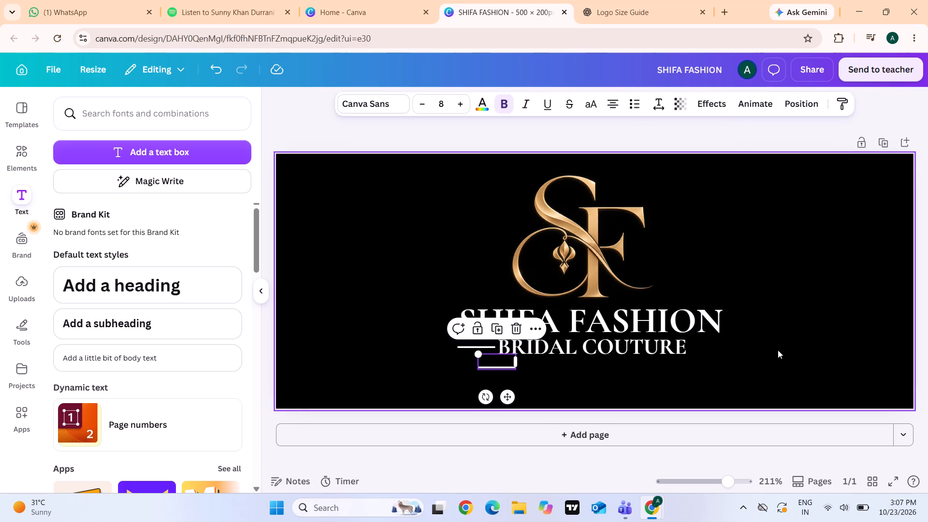
{"action": "left_click_drag", "start_coordinate": [483, 365], "coordinate": [657, 343]}
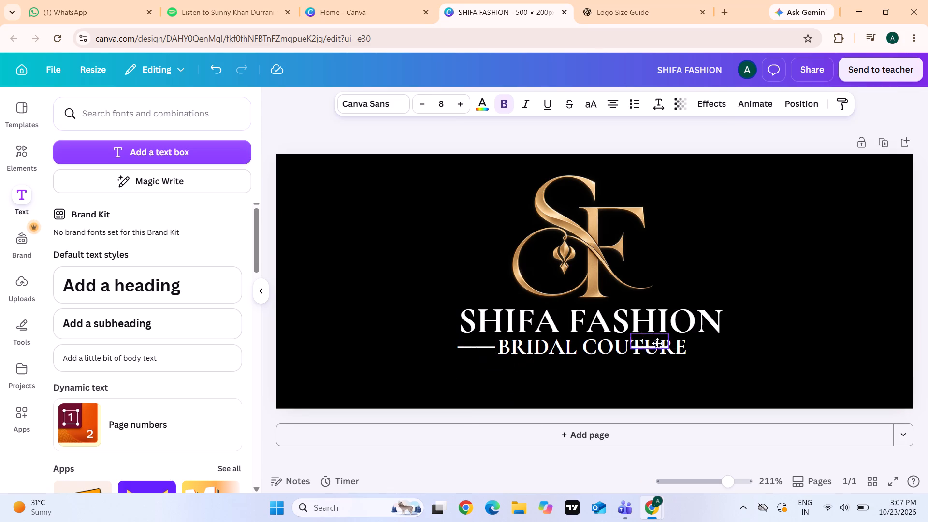
{"action": "left_click_drag", "start_coordinate": [657, 343], "coordinate": [706, 348]}
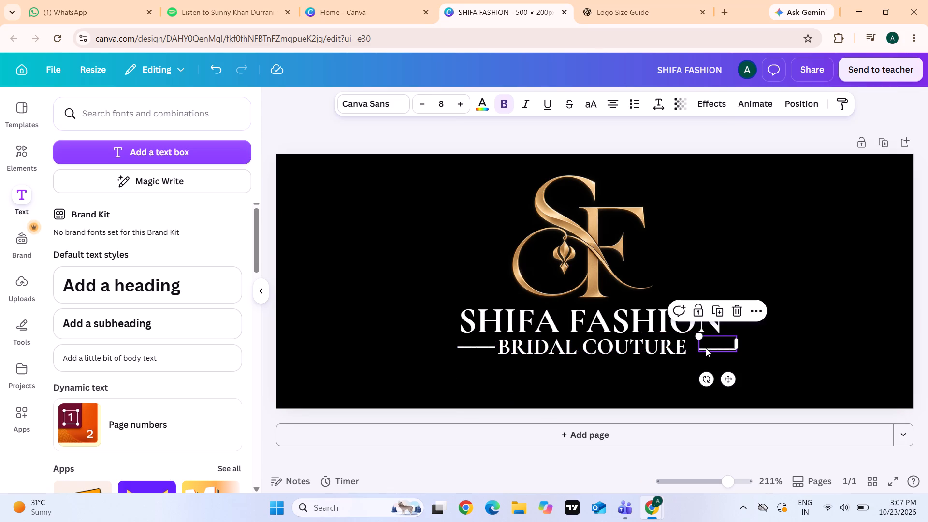
{"action": "key", "text": "Up"}
{"action": "key", "text": "Up"}
{"action": "key", "text": "Up"}
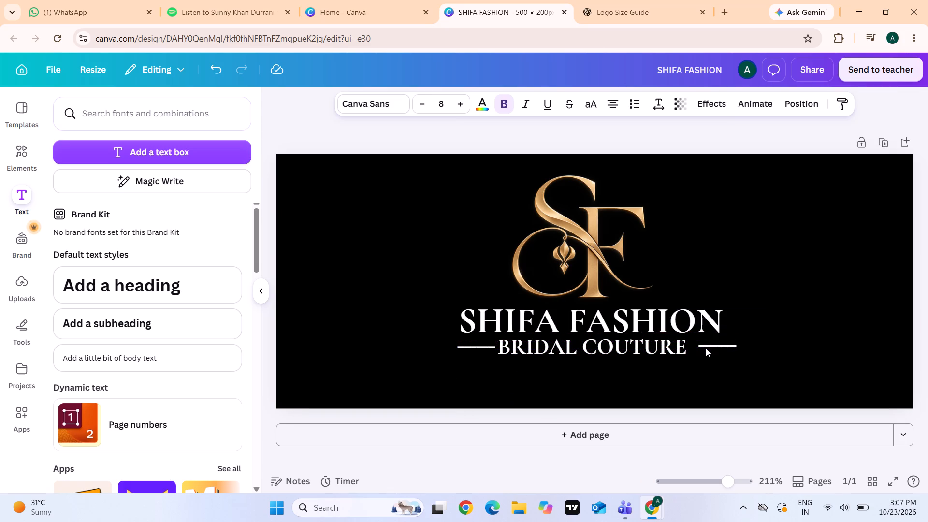
{"action": "key", "text": "Down"}
{"action": "key", "text": "Left"}
{"action": "key", "text": "Left"}
{"action": "key", "text": "Left"}
{"action": "key", "text": "Left"}
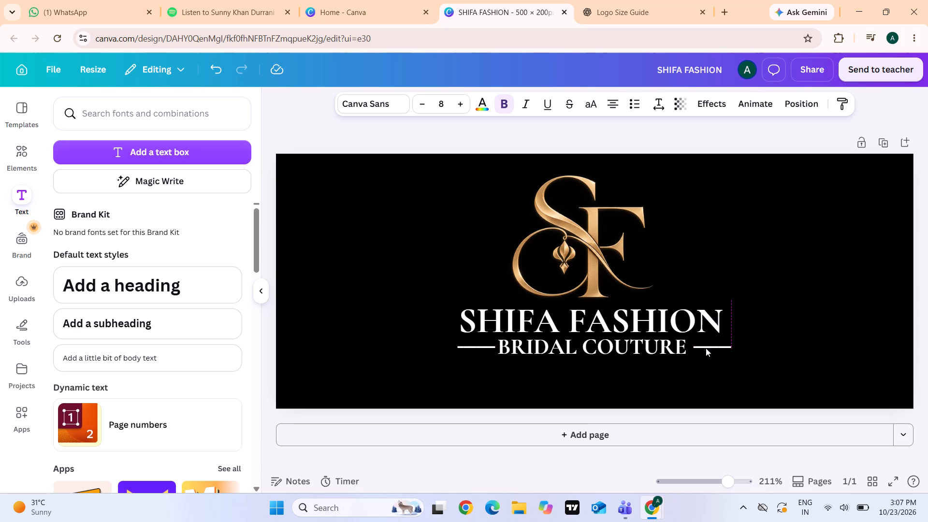
{"action": "key", "text": "Right"}
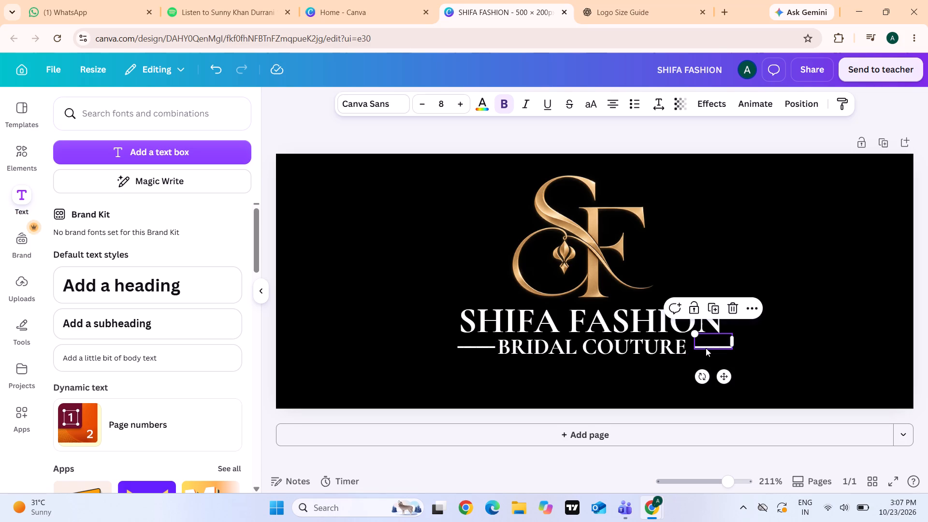
{"action": "left_click", "coordinate": [402, 373]}
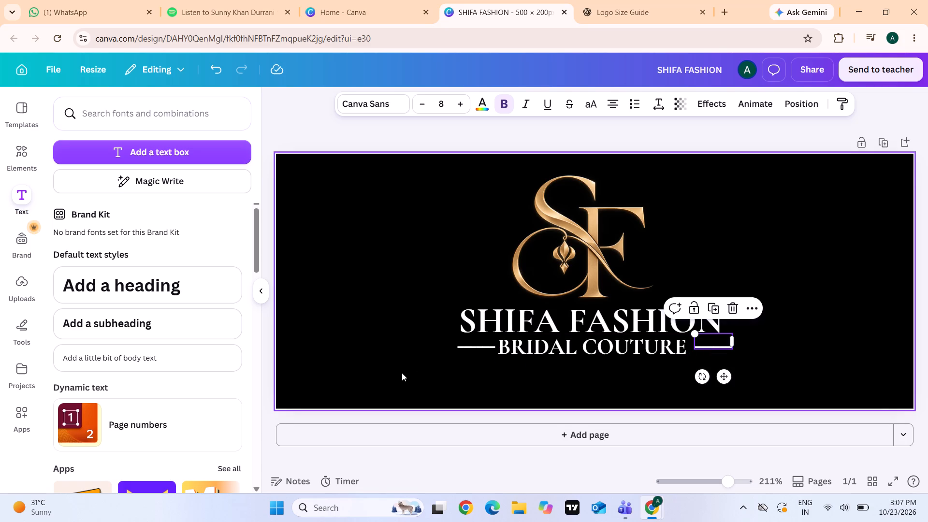
Nudge both lines slightly left to balance their gaps on either side of BRIDAL COUTURE.
{"action": "left_click", "coordinate": [709, 339]}
{"action": "key", "text": "Left"}
{"action": "key", "text": "Left"}
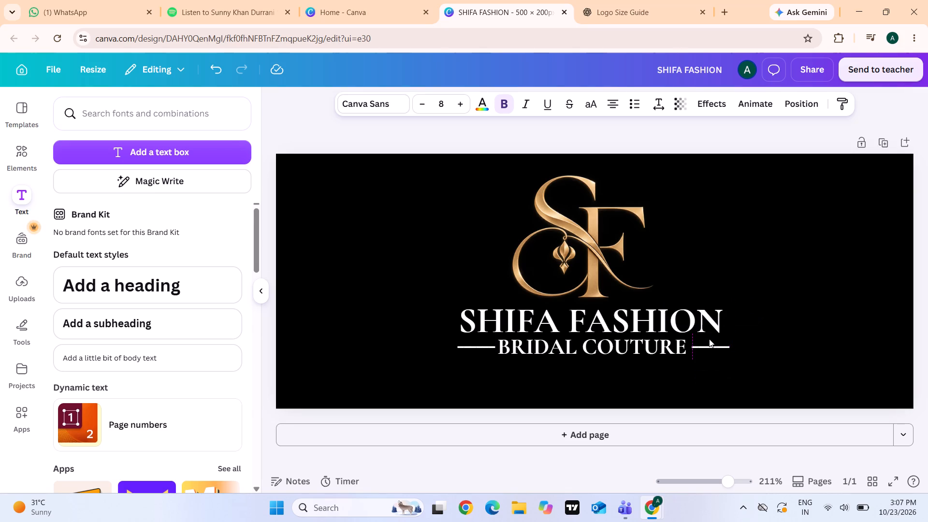
{"action": "key", "text": "Left"}
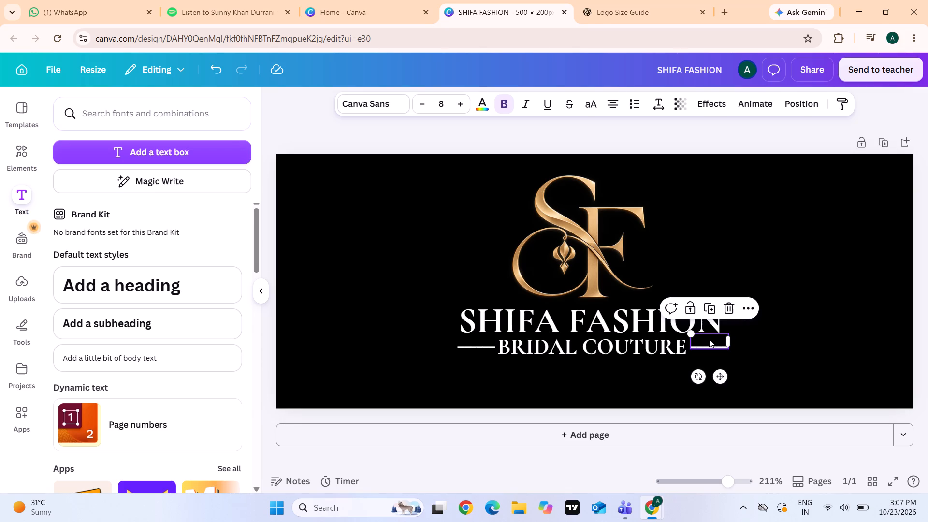
{"action": "key", "text": "Right"}
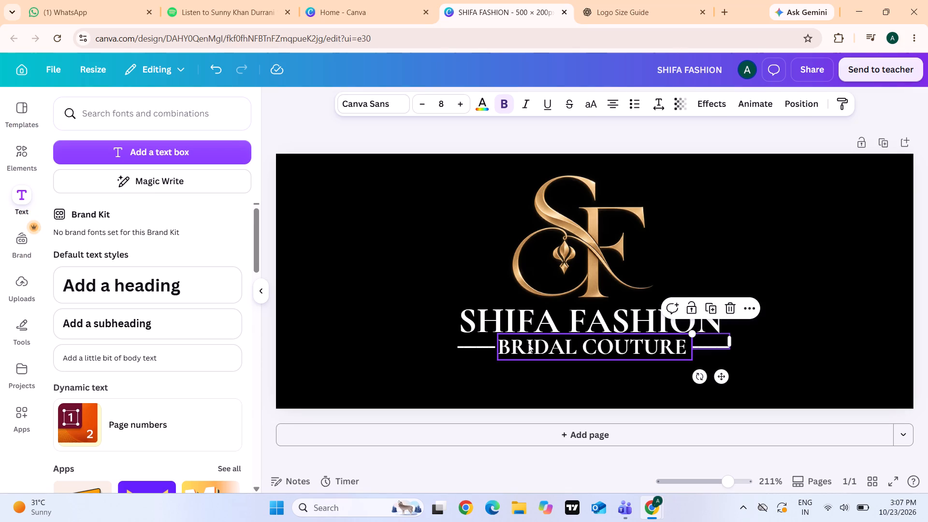
{"action": "left_click", "coordinate": [481, 347]}
{"action": "key", "text": "Left"}
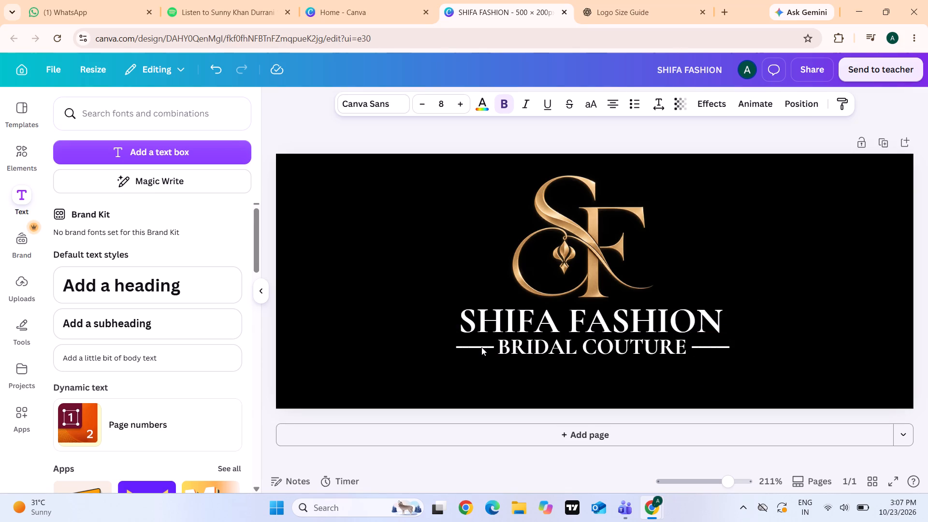
{"action": "left_click", "coordinate": [359, 346]}
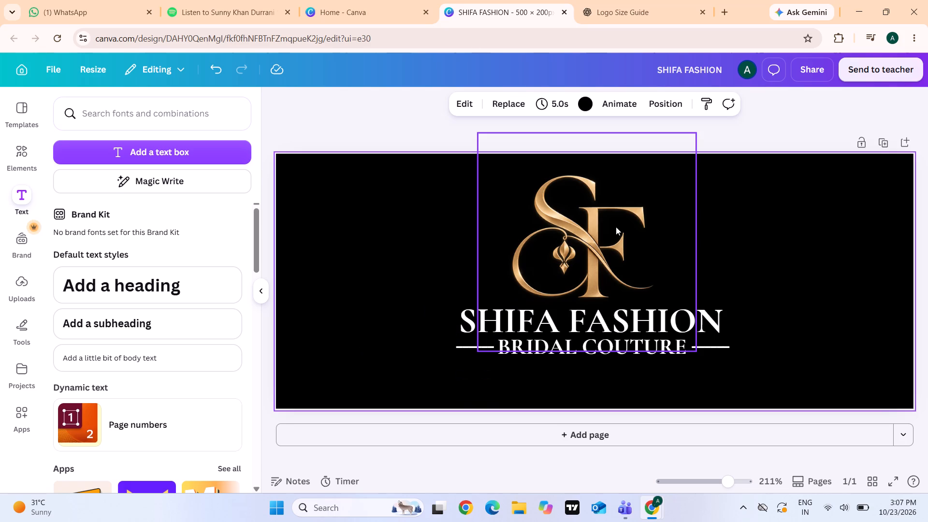
Check the photo colours extracted from the gold SF monogram.
{"action": "left_click", "coordinate": [616, 227]}
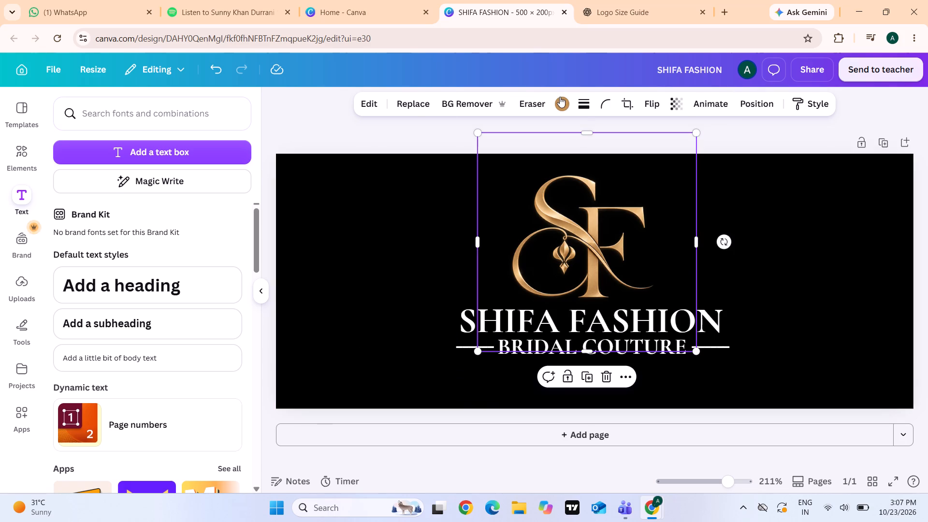
{"action": "left_click", "coordinate": [559, 99]}
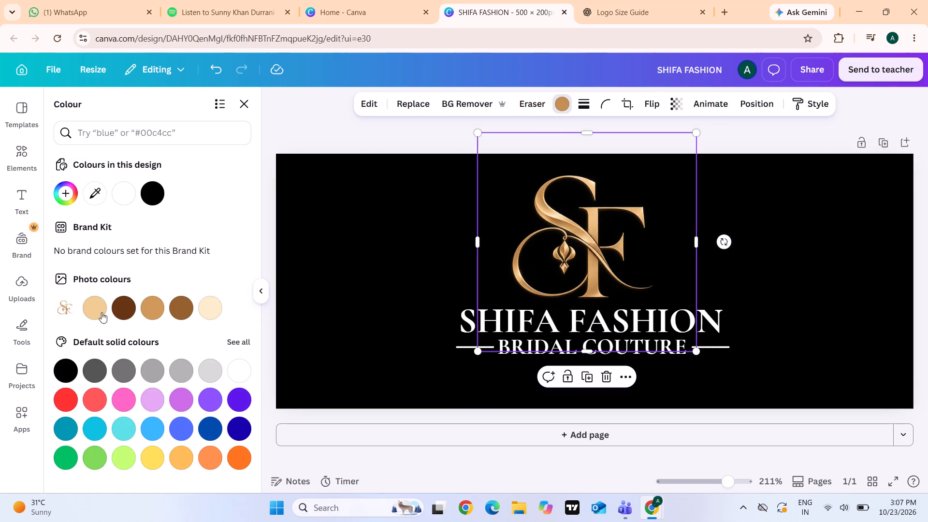
{"action": "left_click", "coordinate": [451, 312]}
Try the monogram's photo colours on the SHIFA FASHION heading and settle on the golden Greyorange #cf9958.
{"action": "left_click", "coordinate": [474, 319]}
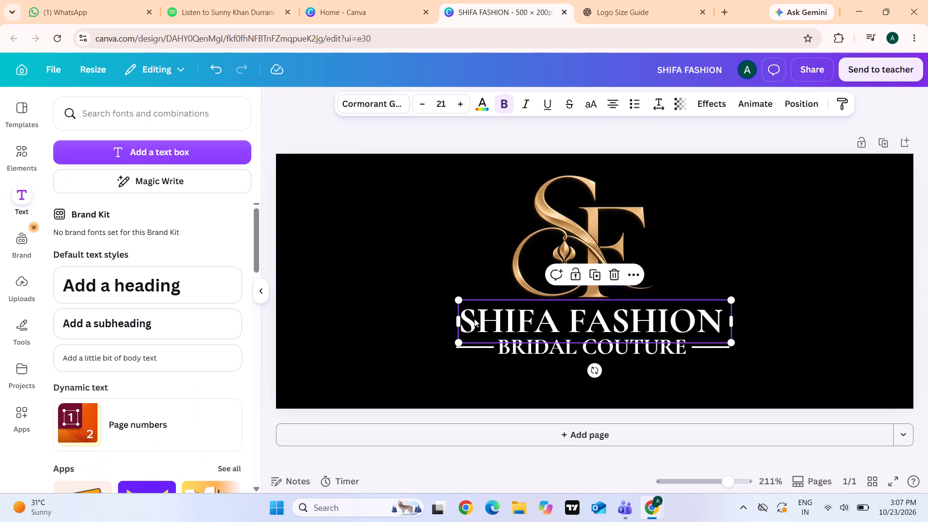
{"action": "left_click", "coordinate": [484, 109]}
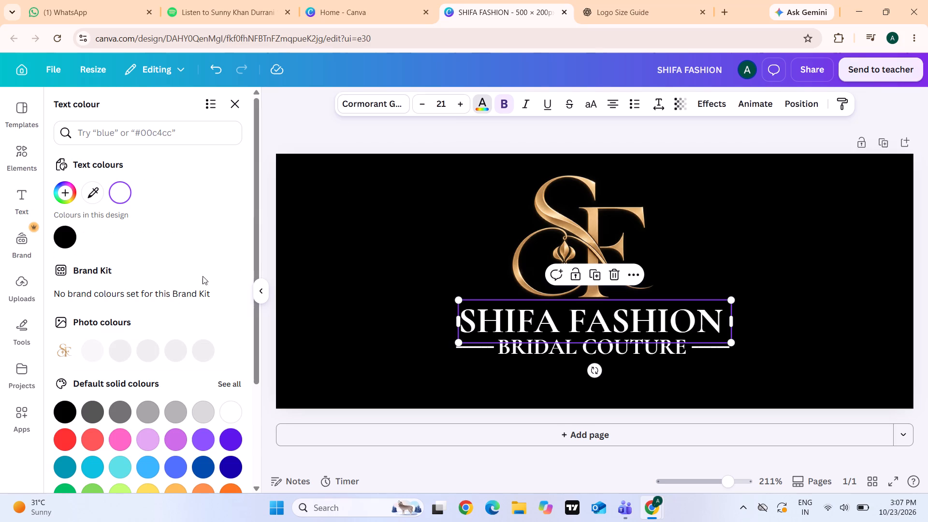
{"action": "left_click", "coordinate": [121, 353]}
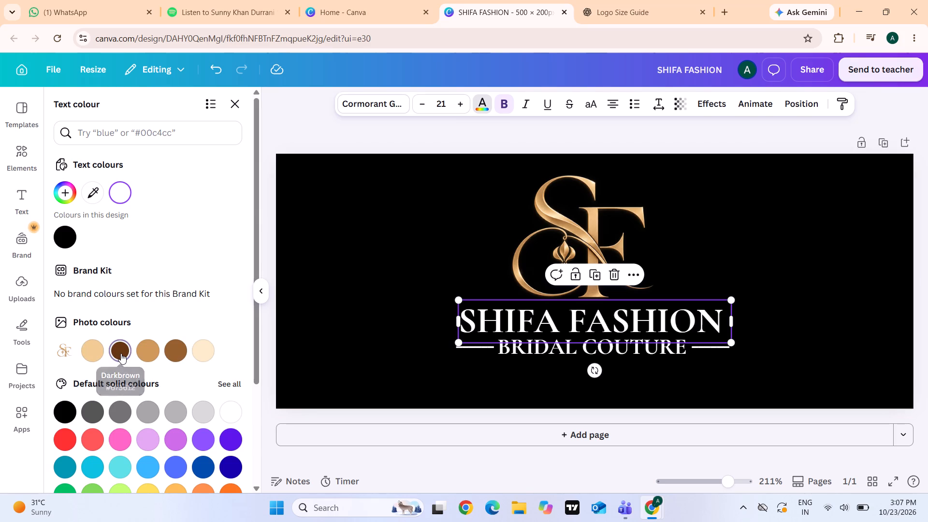
{"action": "left_click", "coordinate": [144, 355]}
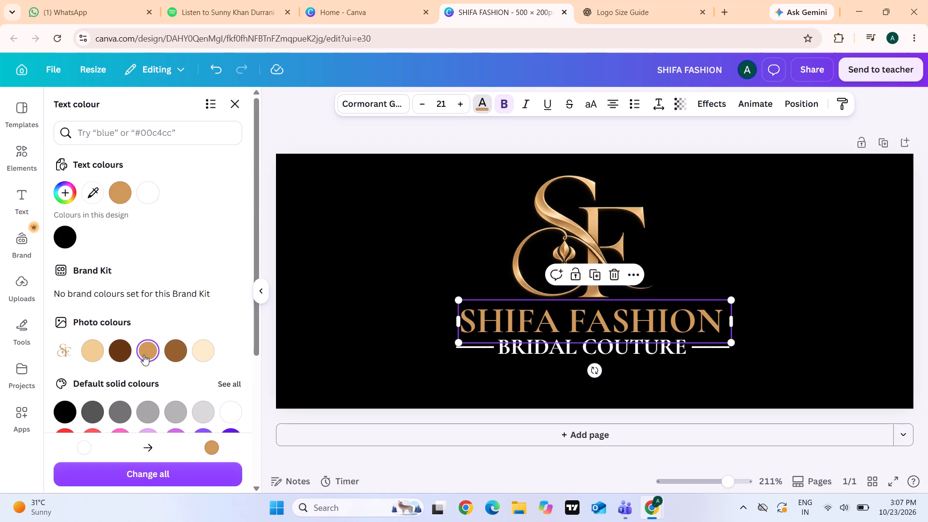
{"action": "left_click", "coordinate": [173, 355]}
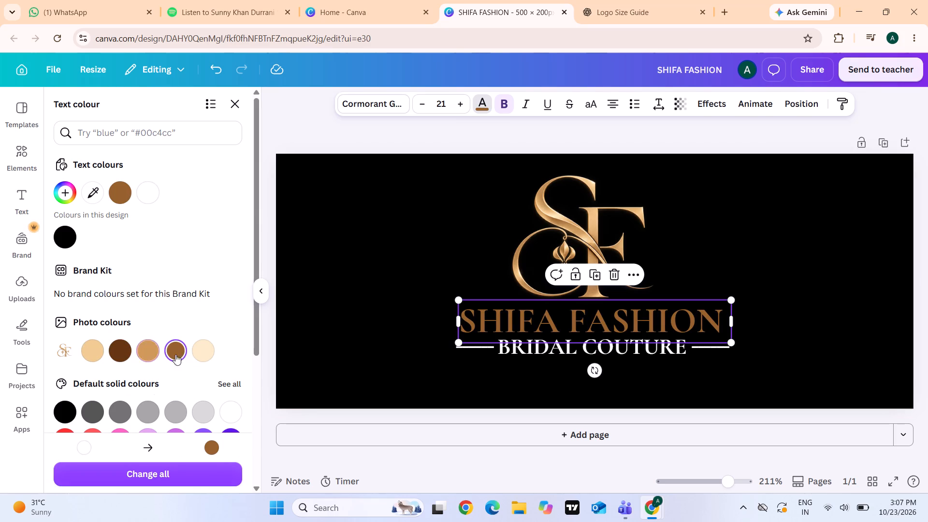
{"action": "left_click", "coordinate": [200, 351]}
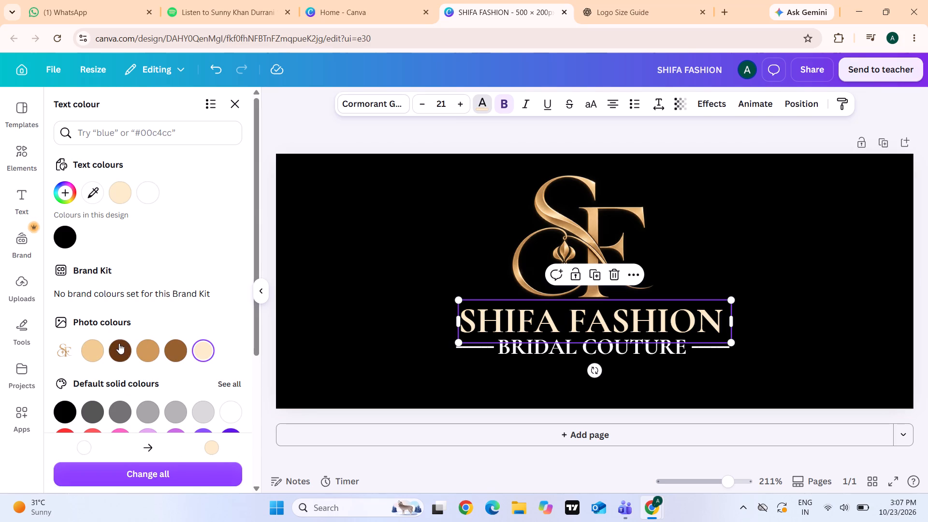
{"action": "left_click", "coordinate": [98, 349]}
{"action": "left_click", "coordinate": [149, 357]}
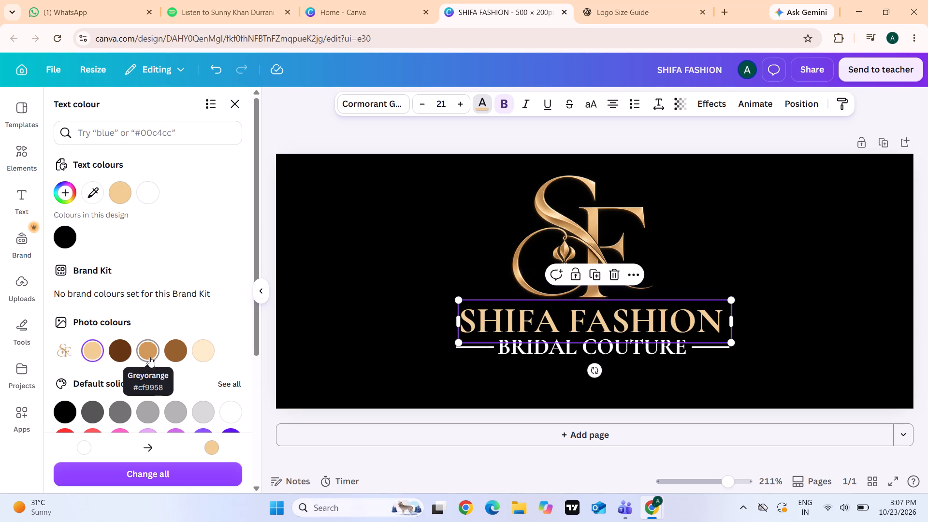
Recolour the BRIDAL COUTURE subheading with the same golden photo colour, #cf9958.
{"action": "left_click", "coordinate": [517, 349]}
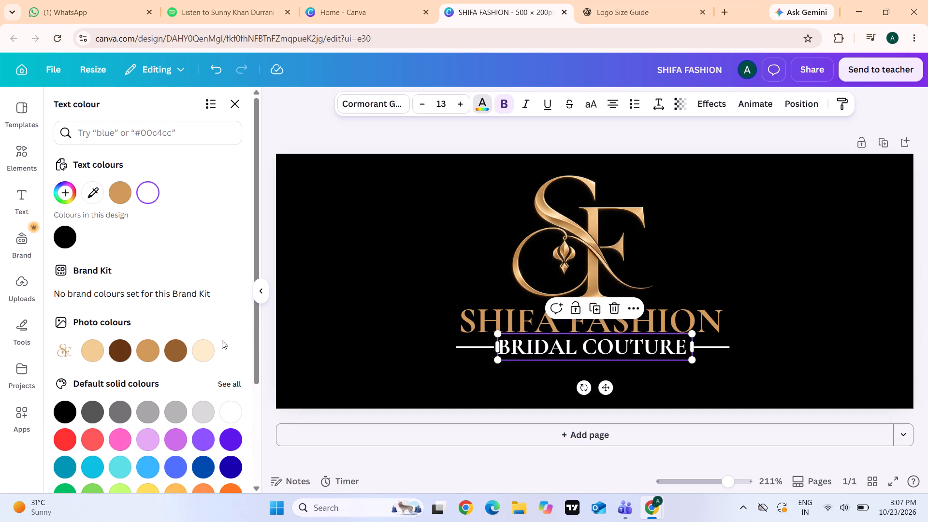
{"action": "left_click", "coordinate": [171, 346]}
{"action": "left_click", "coordinate": [144, 345]}
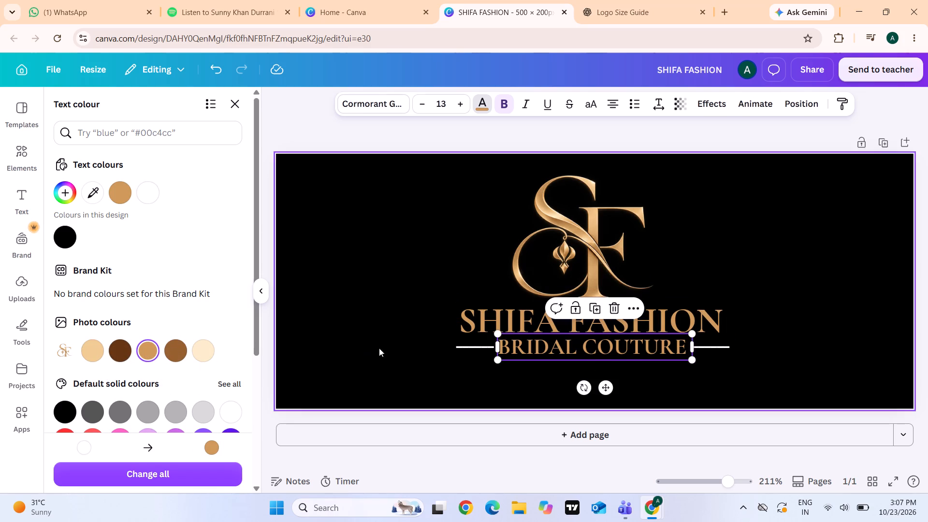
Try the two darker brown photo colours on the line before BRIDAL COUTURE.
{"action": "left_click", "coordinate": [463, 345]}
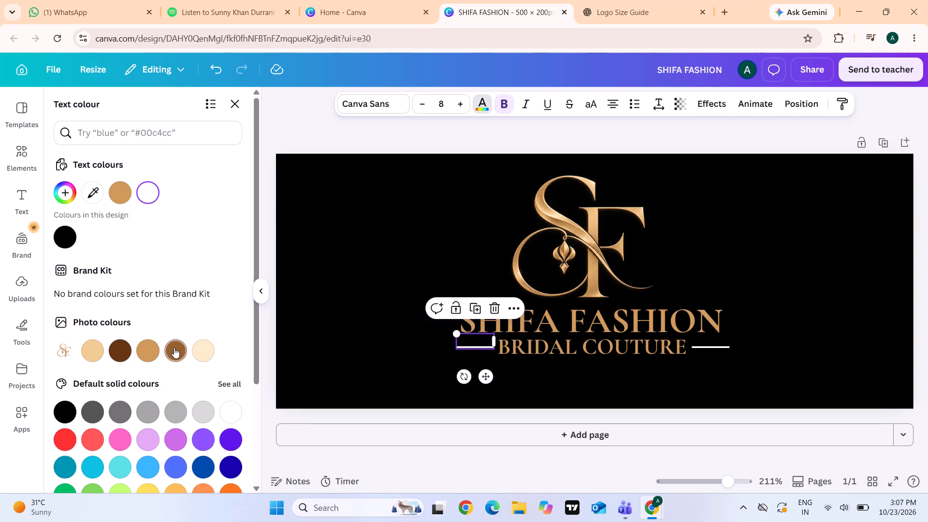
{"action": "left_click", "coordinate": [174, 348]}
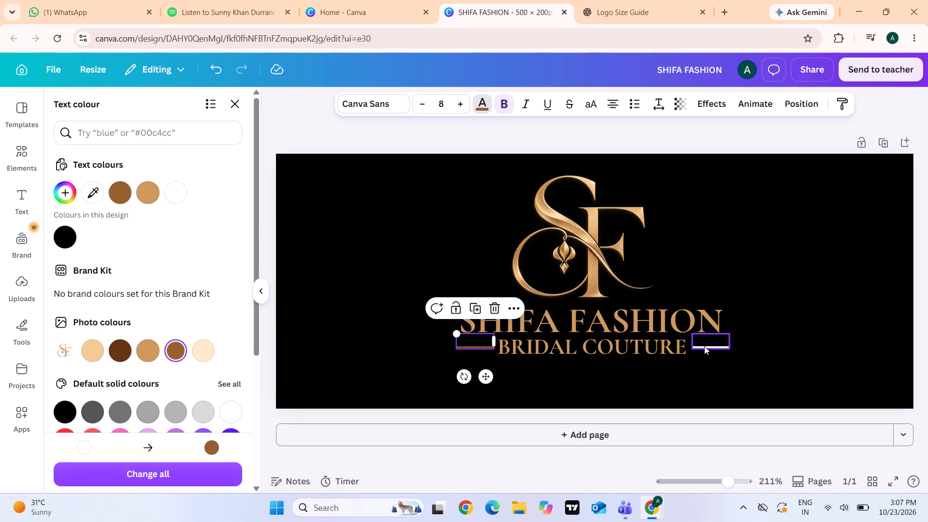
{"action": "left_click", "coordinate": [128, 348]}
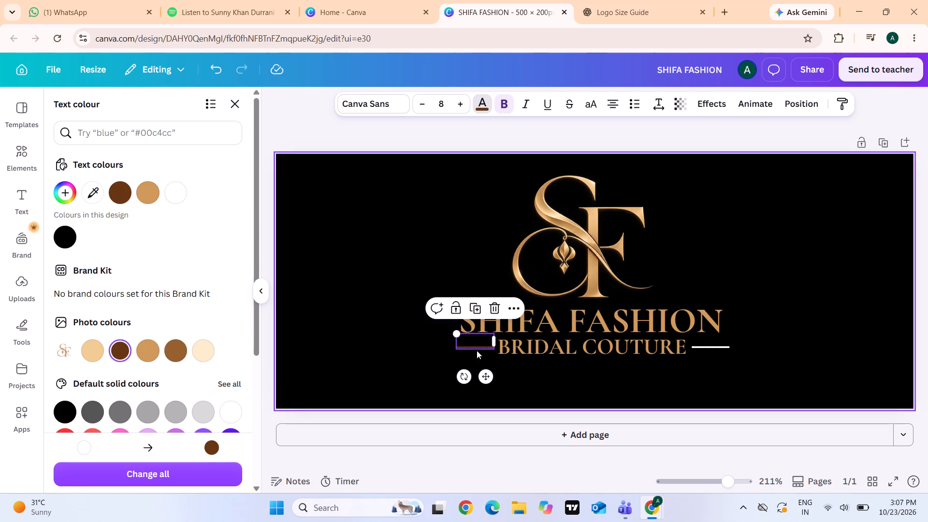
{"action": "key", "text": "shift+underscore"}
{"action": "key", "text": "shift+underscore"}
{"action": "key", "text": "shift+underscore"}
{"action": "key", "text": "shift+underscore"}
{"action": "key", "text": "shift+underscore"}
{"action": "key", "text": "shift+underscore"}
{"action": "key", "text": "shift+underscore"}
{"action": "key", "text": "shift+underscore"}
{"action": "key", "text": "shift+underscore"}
Recolour the line after BRIDAL COUTURE with the golden photo colour #cf9958.
{"action": "left_click_drag", "start_coordinate": [702, 353], "coordinate": [702, 348]}
{"action": "left_click", "coordinate": [702, 348]}
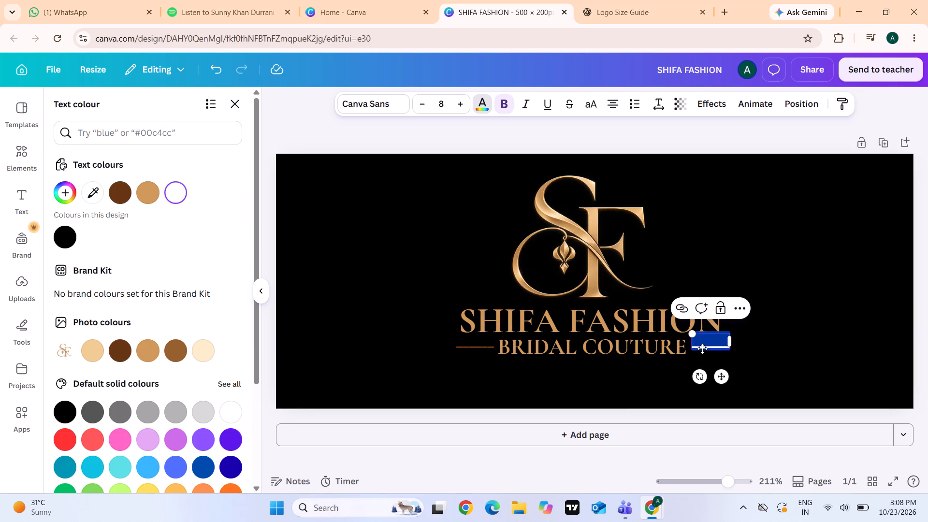
{"action": "left_click", "coordinate": [140, 350]}
{"action": "left_click", "coordinate": [430, 349]}
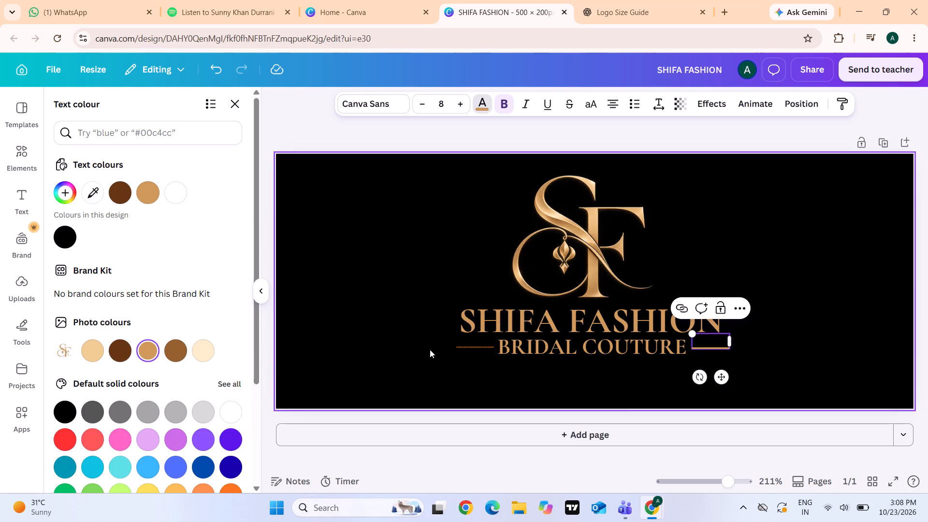
Recolour the line before BRIDAL COUTURE with the golden photo colour #cf9958 to match the text, and deselect it.
{"action": "left_click", "coordinate": [464, 350]}
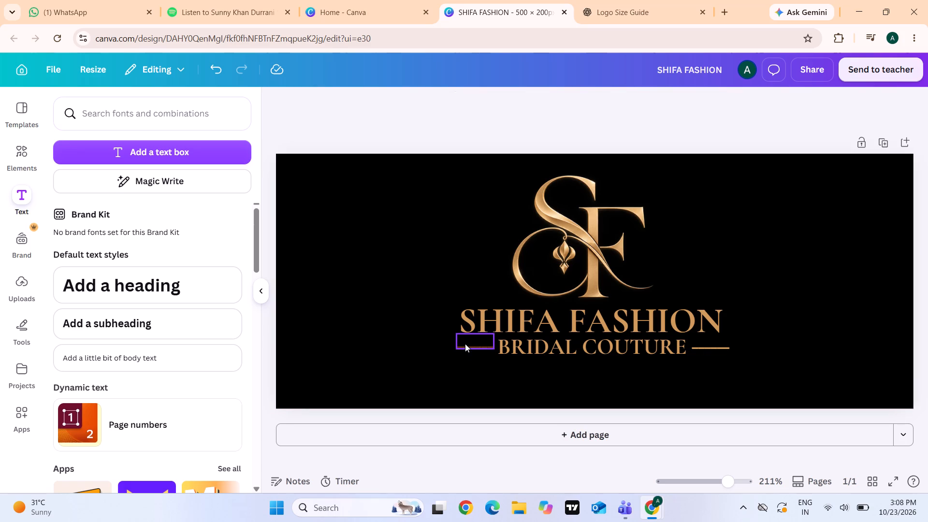
{"action": "left_click", "coordinate": [465, 344]}
{"action": "left_click", "coordinate": [481, 98]}
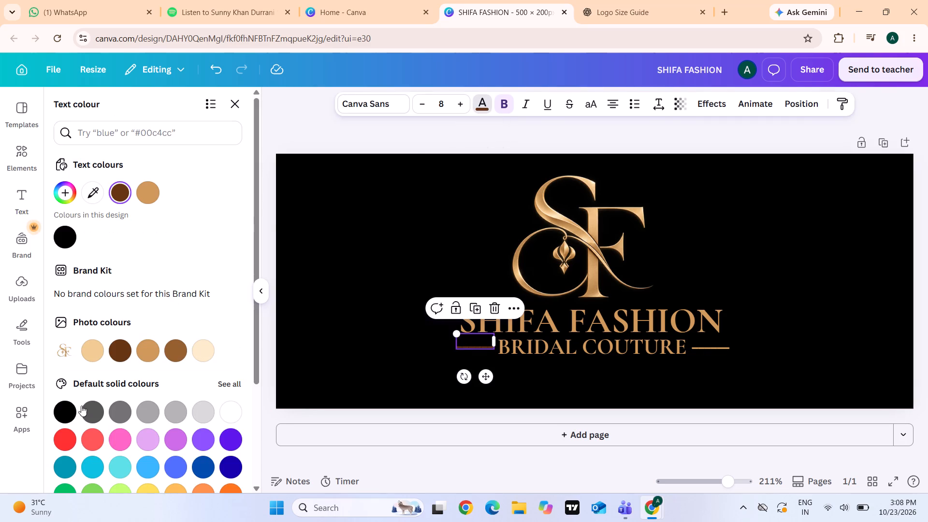
{"action": "left_click", "coordinate": [151, 351]}
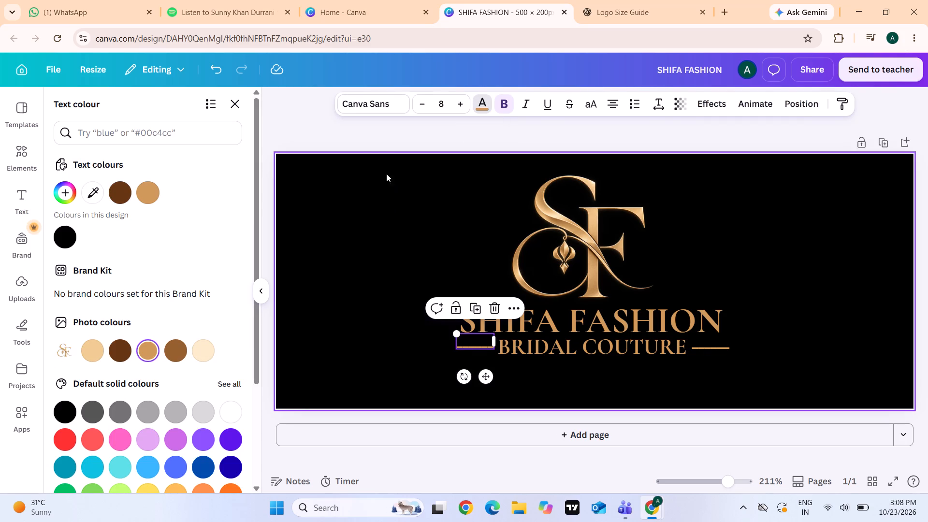
{"action": "left_click", "coordinate": [377, 145]}
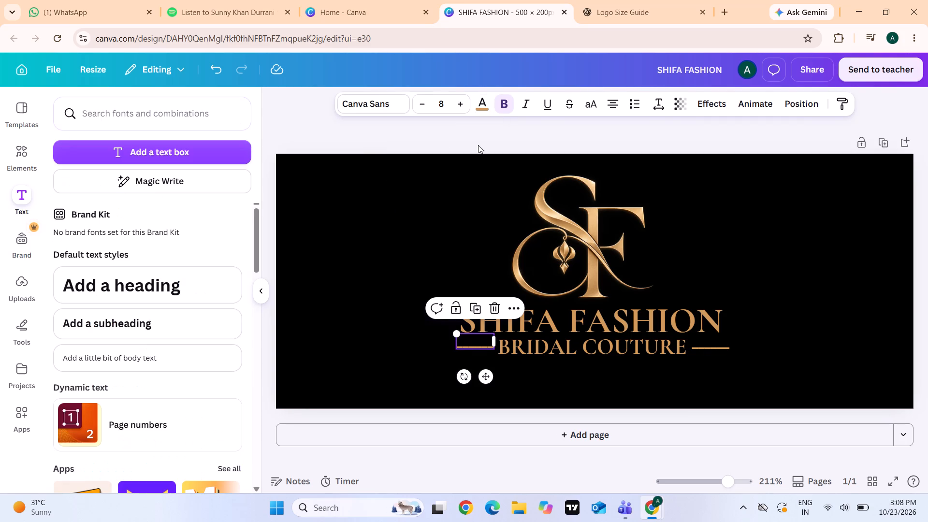
{"action": "left_click", "coordinate": [478, 145]}
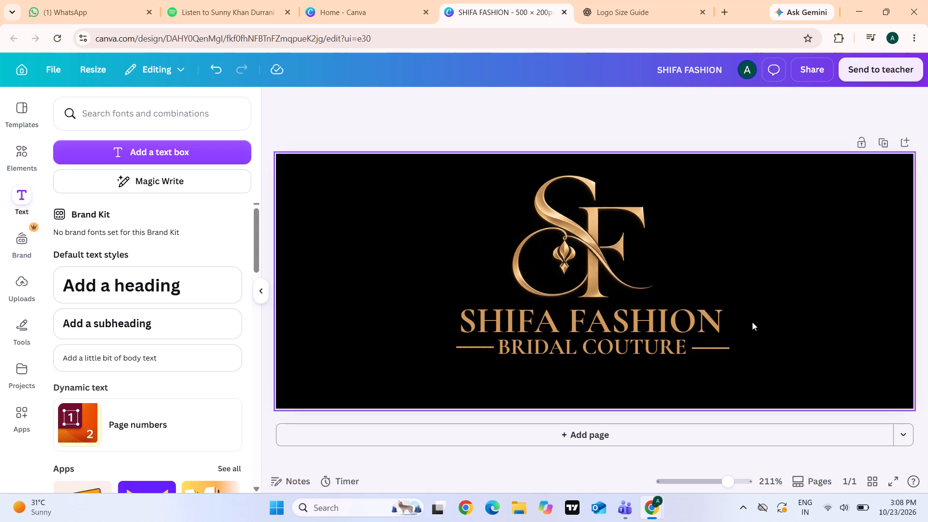
Nudge the line after BRIDAL COUTURE up very slightly so it sits level with the line on the other side.
{"action": "left_click", "coordinate": [711, 351]}
{"action": "left_click", "coordinate": [710, 349]}
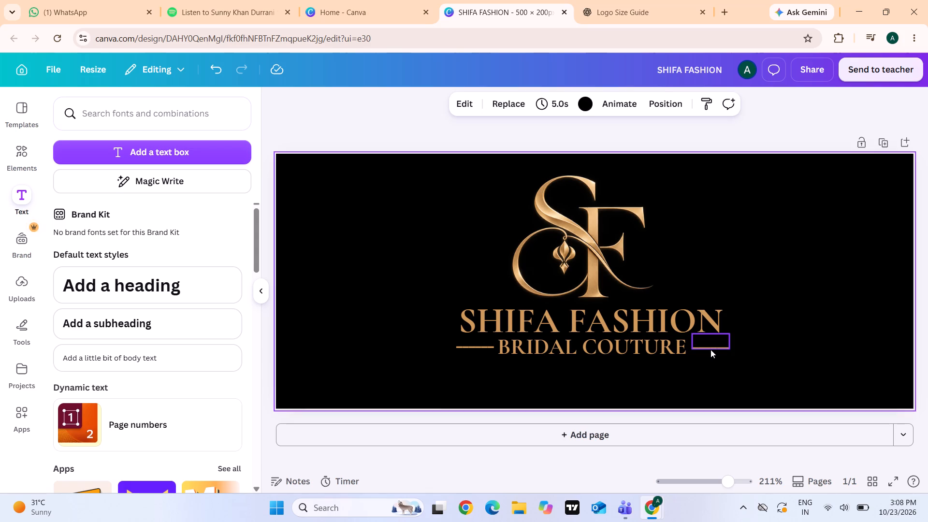
{"action": "key", "text": "Up"}
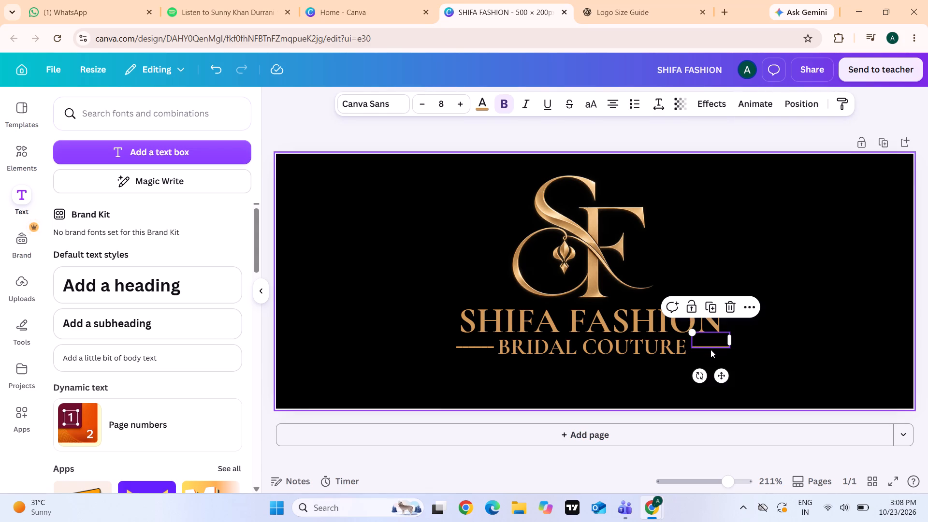
{"action": "key", "text": "Up"}
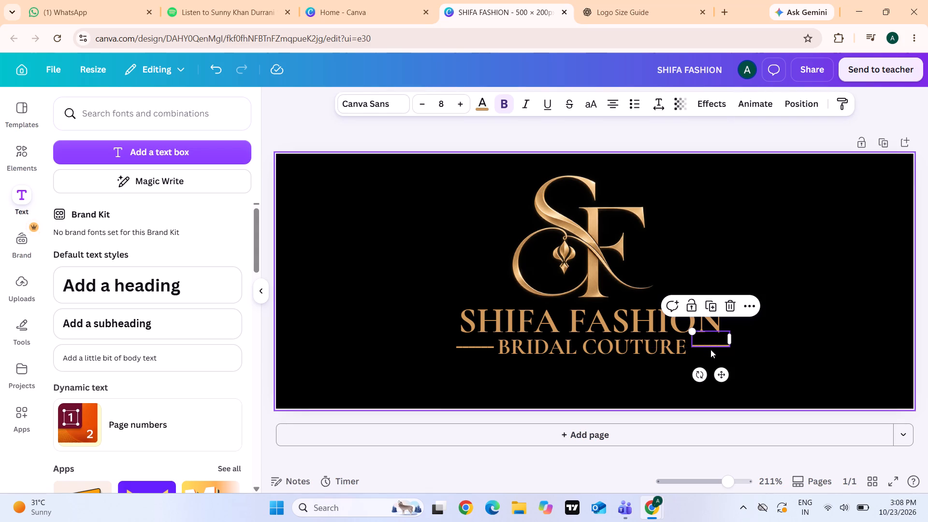
{"action": "key", "text": "Up"}
{"action": "key", "text": "Down"}
{"action": "key", "text": "Down"}
{"action": "left_click", "coordinate": [927, 305]}
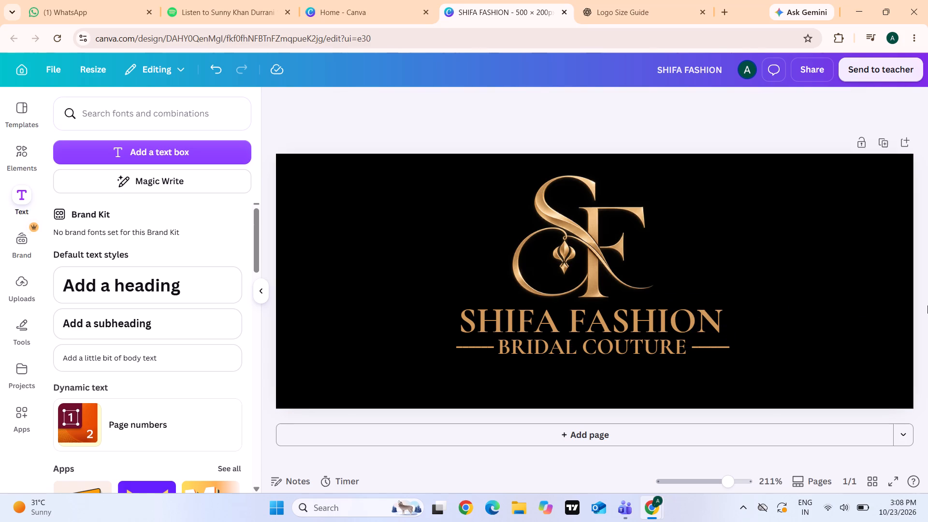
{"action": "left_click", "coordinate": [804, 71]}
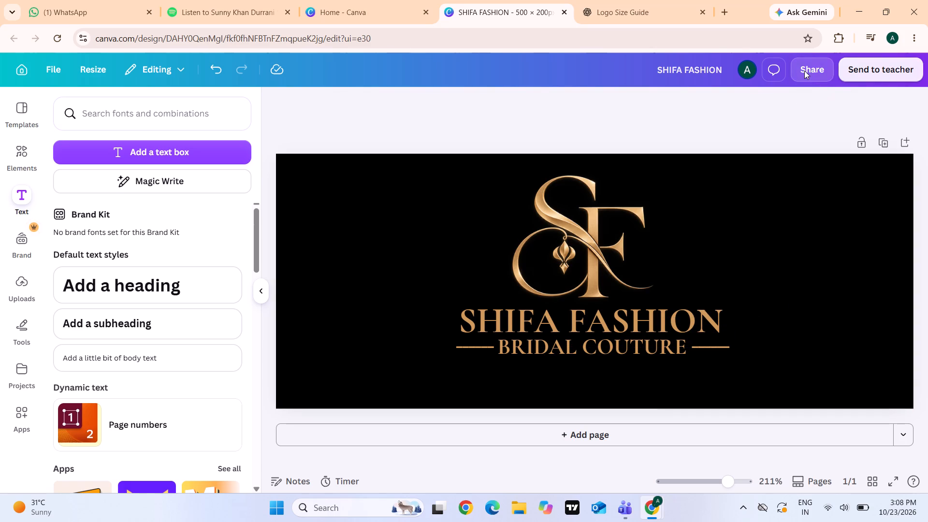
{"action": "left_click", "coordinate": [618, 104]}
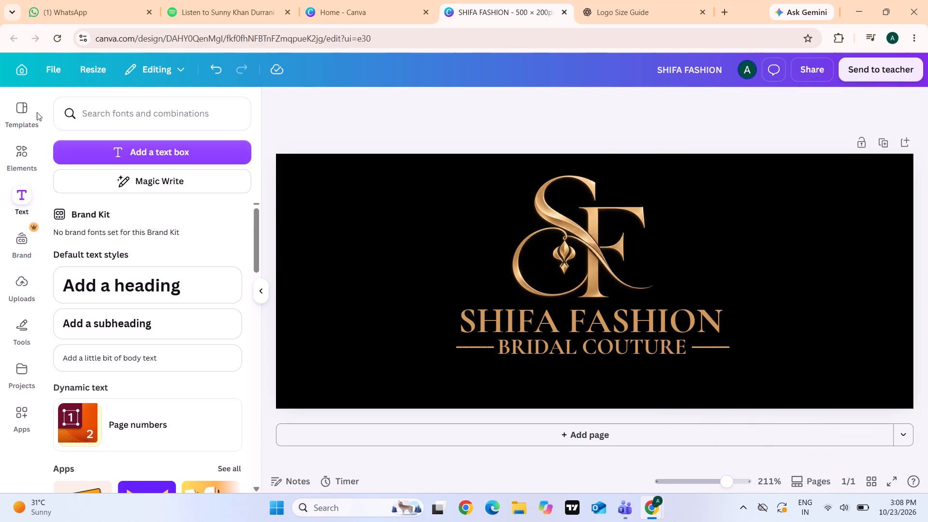
Leave the design for the Canva home page and look through the suggestions under Templates for you.
{"action": "left_click", "coordinate": [17, 76]}
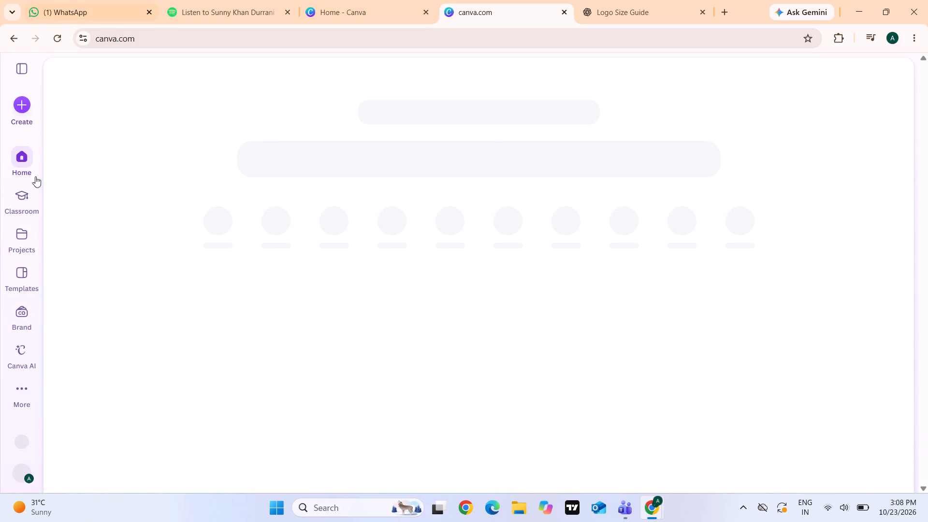
{"action": "left_click", "coordinate": [27, 159]}
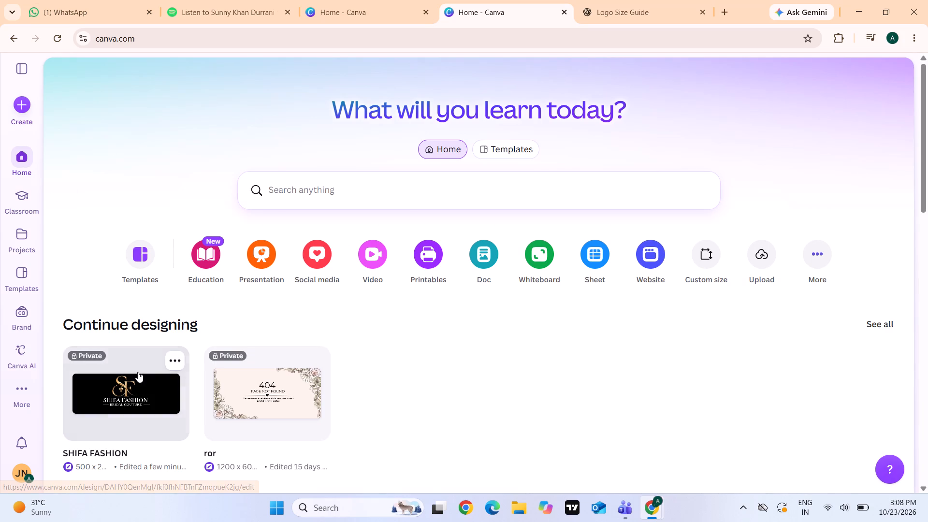
{"action": "scroll", "coordinate": [285, 389], "scroll_direction": "down", "scroll_amount": 1}
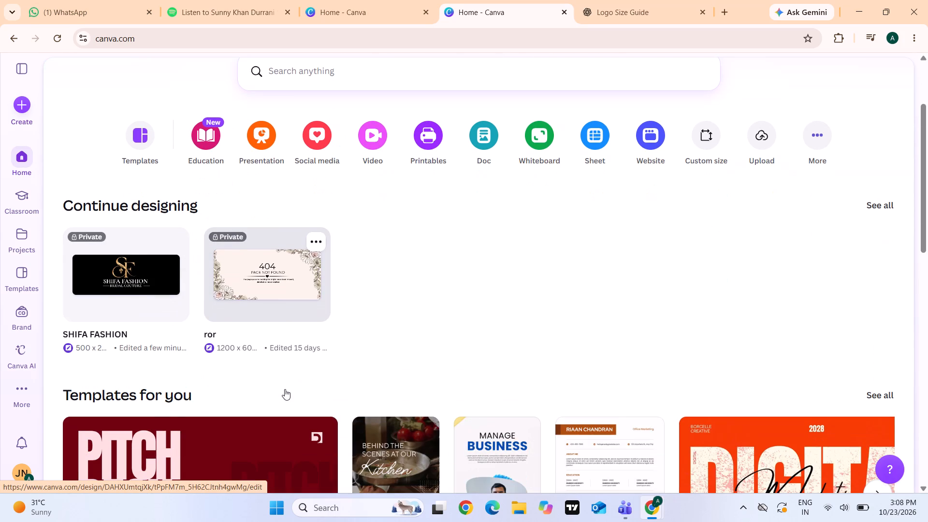
{"action": "scroll", "coordinate": [285, 389], "scroll_direction": "down", "scroll_amount": 2}
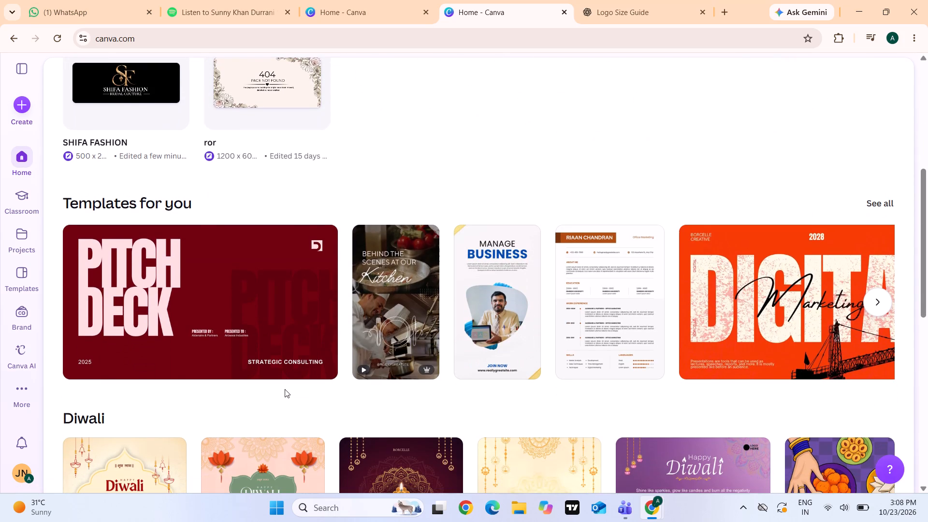
{"action": "scroll", "coordinate": [285, 389], "scroll_direction": "down", "scroll_amount": 1}
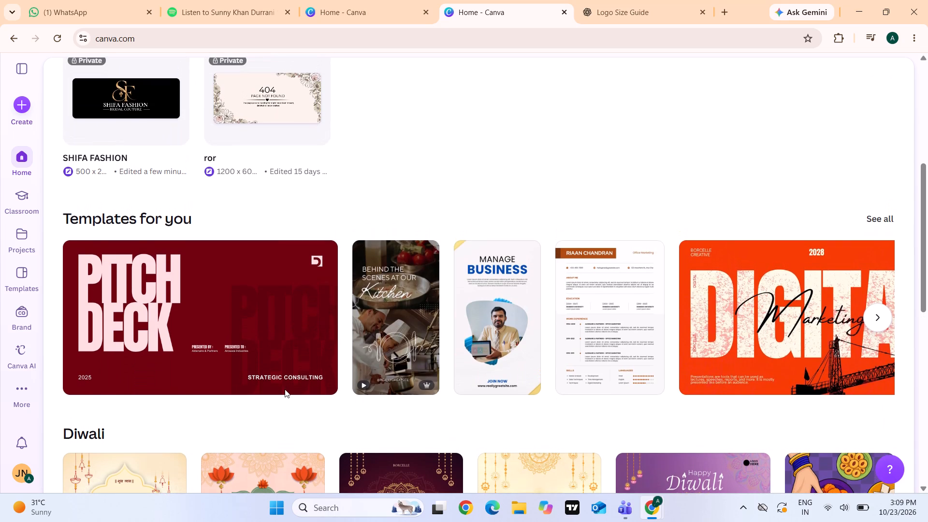
{"action": "scroll", "coordinate": [285, 389], "scroll_direction": "down", "scroll_amount": 1}
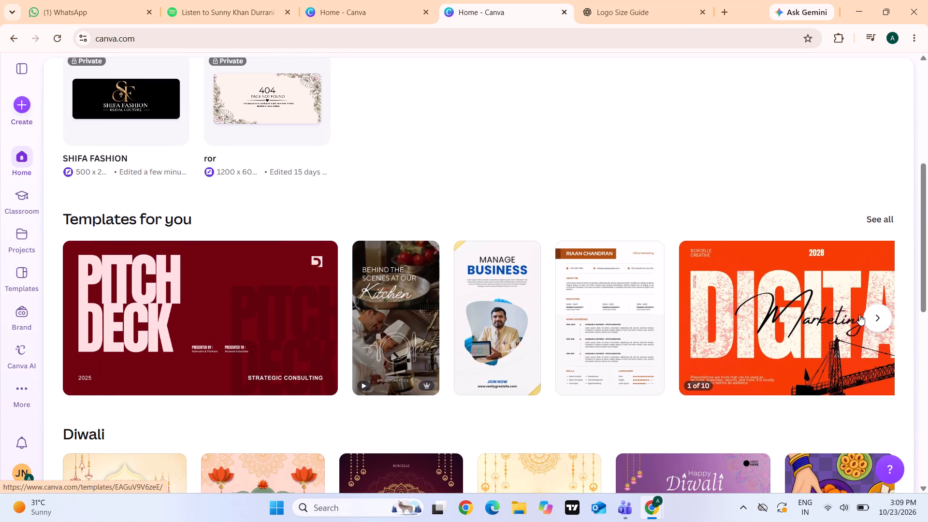
{"action": "left_click", "coordinate": [879, 316]}
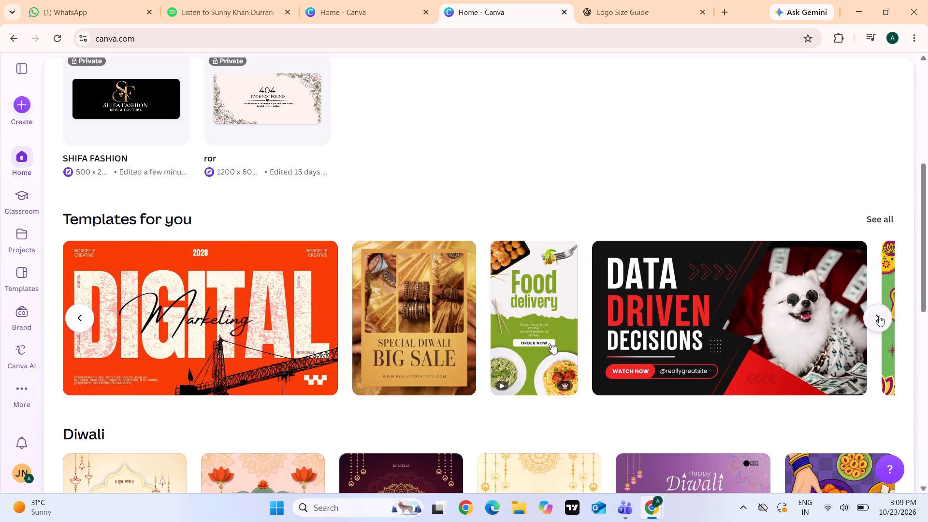
{"action": "left_click", "coordinate": [879, 316]}
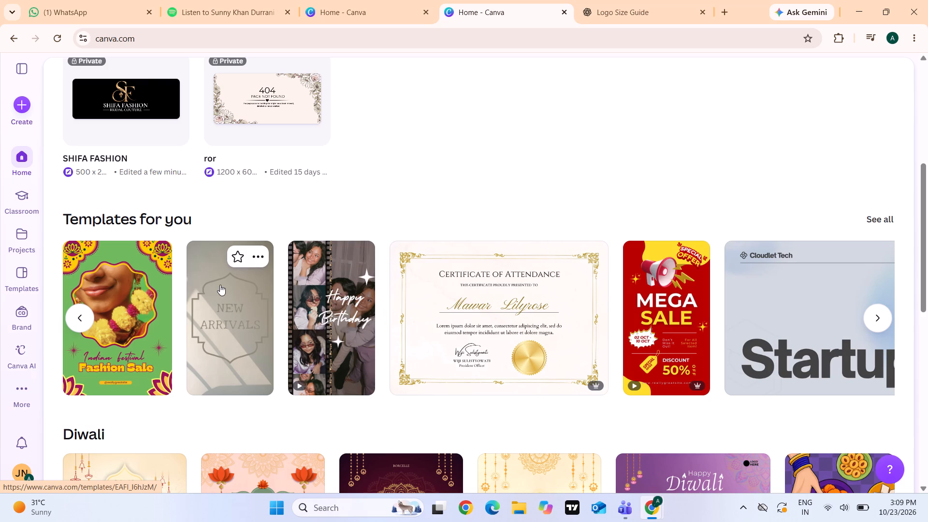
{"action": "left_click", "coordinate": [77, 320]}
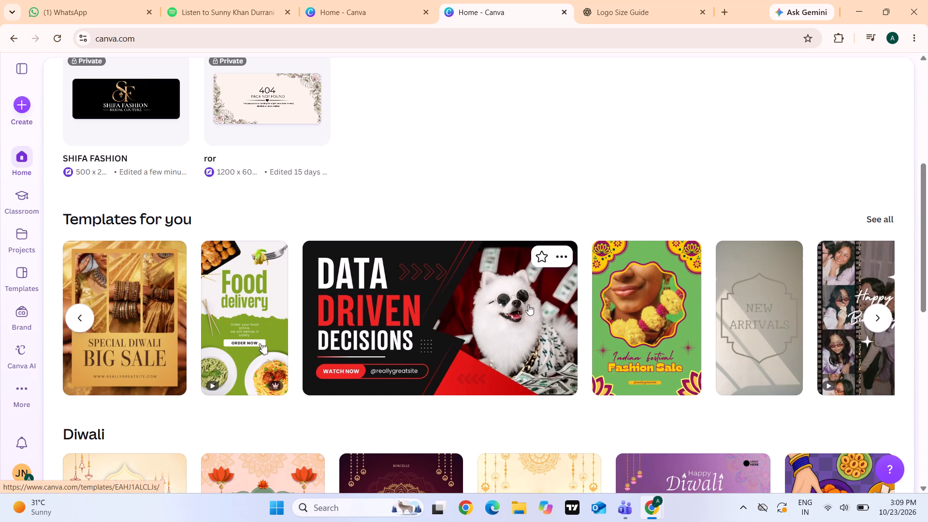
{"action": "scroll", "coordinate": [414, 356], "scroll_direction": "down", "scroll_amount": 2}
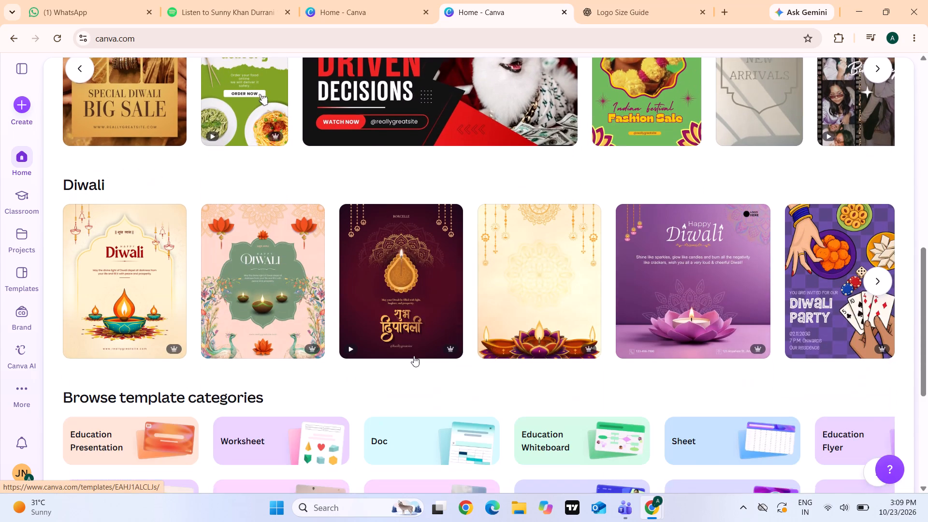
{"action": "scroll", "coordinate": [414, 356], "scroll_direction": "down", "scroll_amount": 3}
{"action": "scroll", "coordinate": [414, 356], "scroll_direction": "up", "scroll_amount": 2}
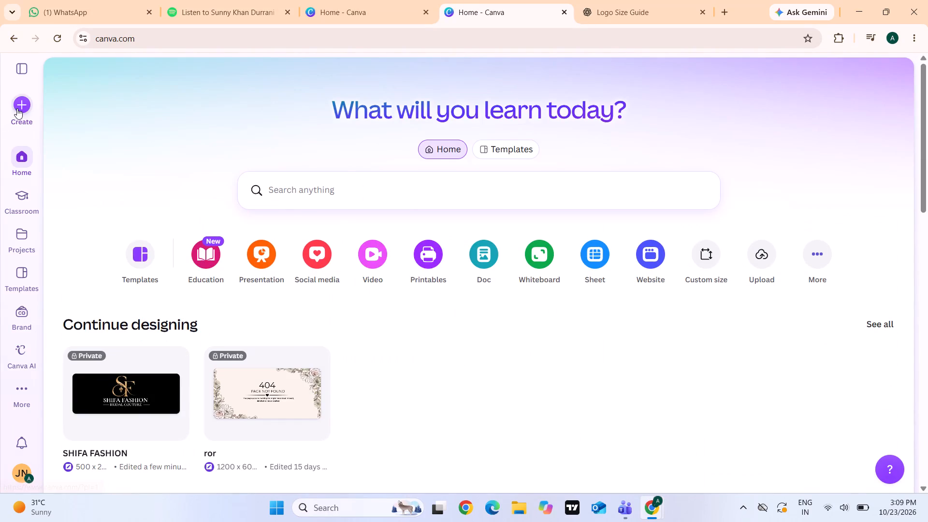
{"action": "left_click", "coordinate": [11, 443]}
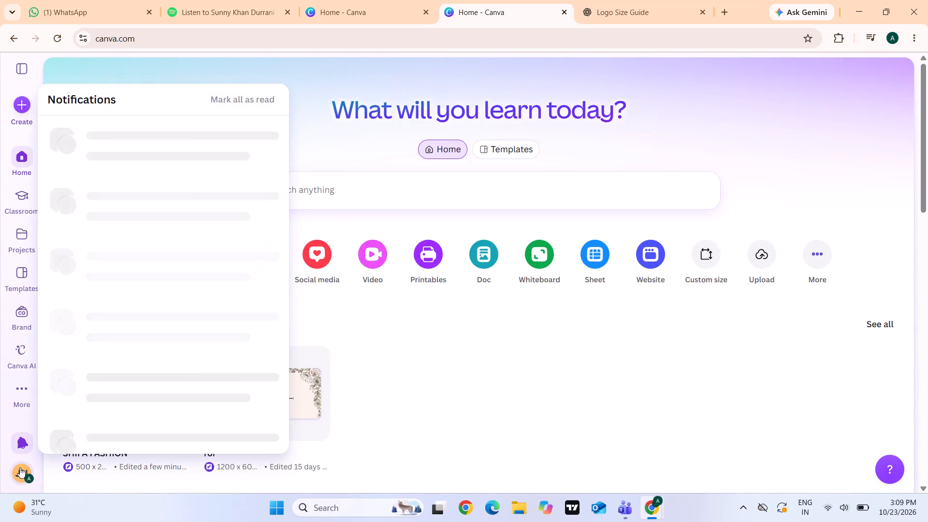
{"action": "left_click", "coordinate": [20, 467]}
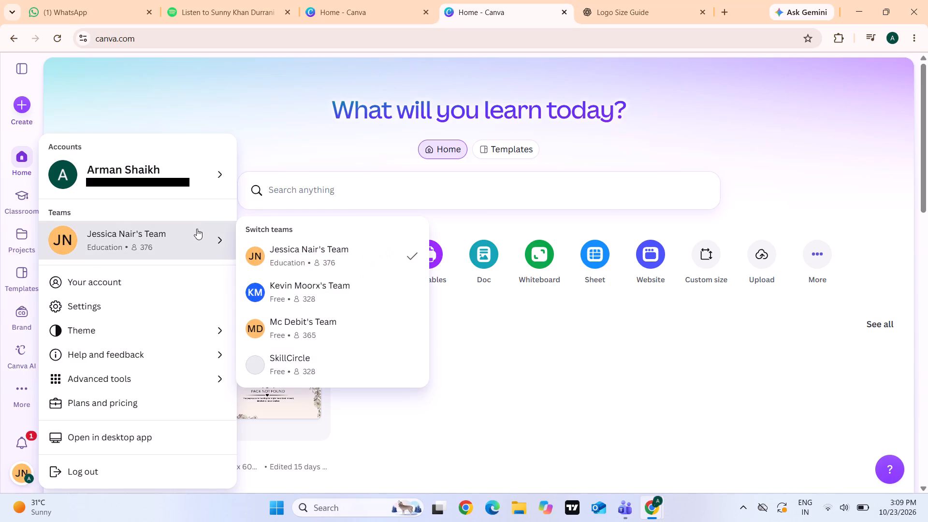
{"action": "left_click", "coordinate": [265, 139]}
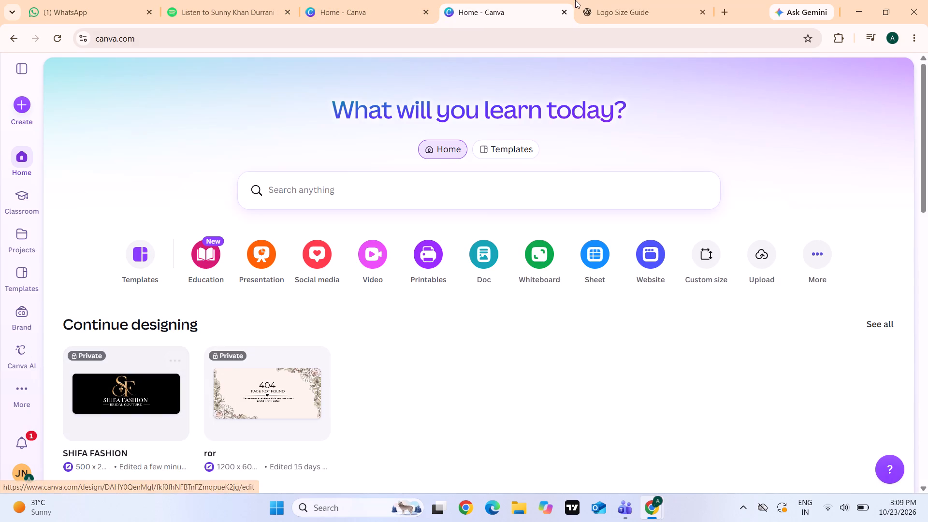
Close the duplicate Canva home page and the Spotify page, keeping one Canva home page open.
{"action": "left_click", "coordinate": [367, 0]}
{"action": "left_click", "coordinate": [425, 13]}
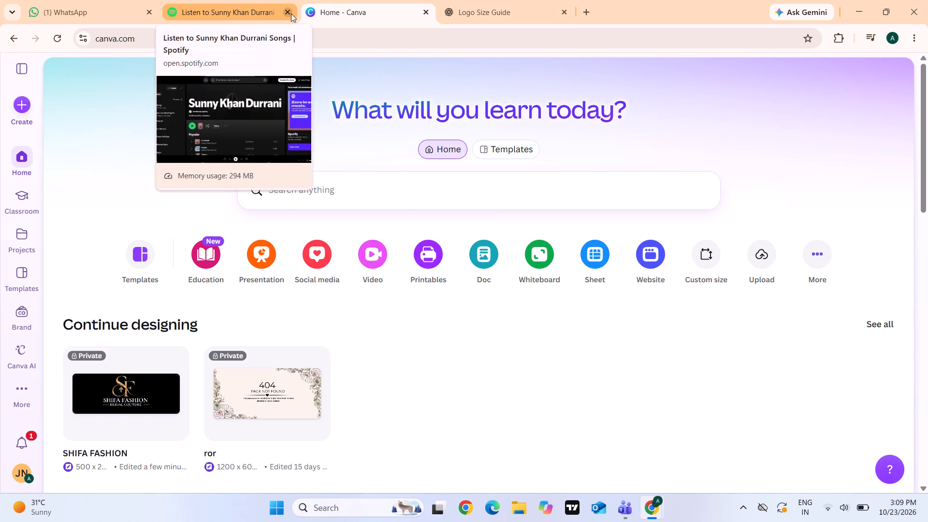
{"action": "left_click", "coordinate": [291, 14]}
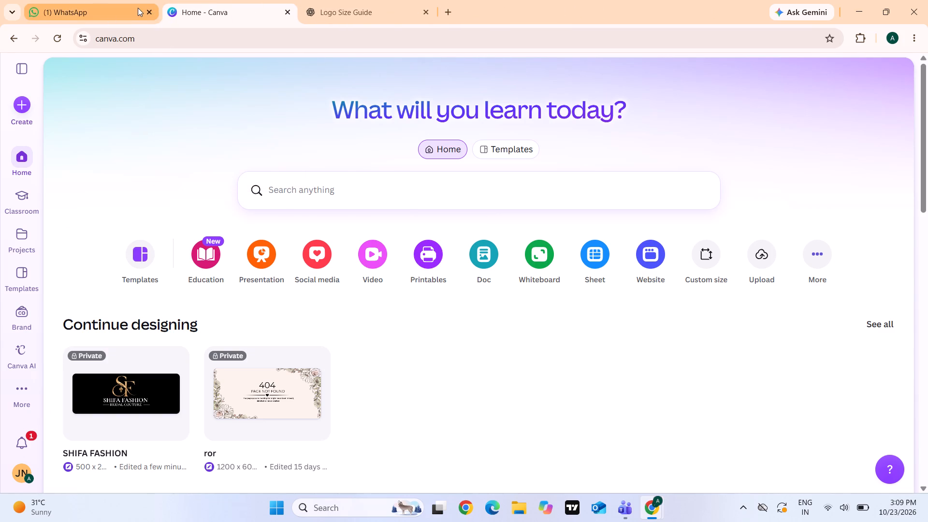